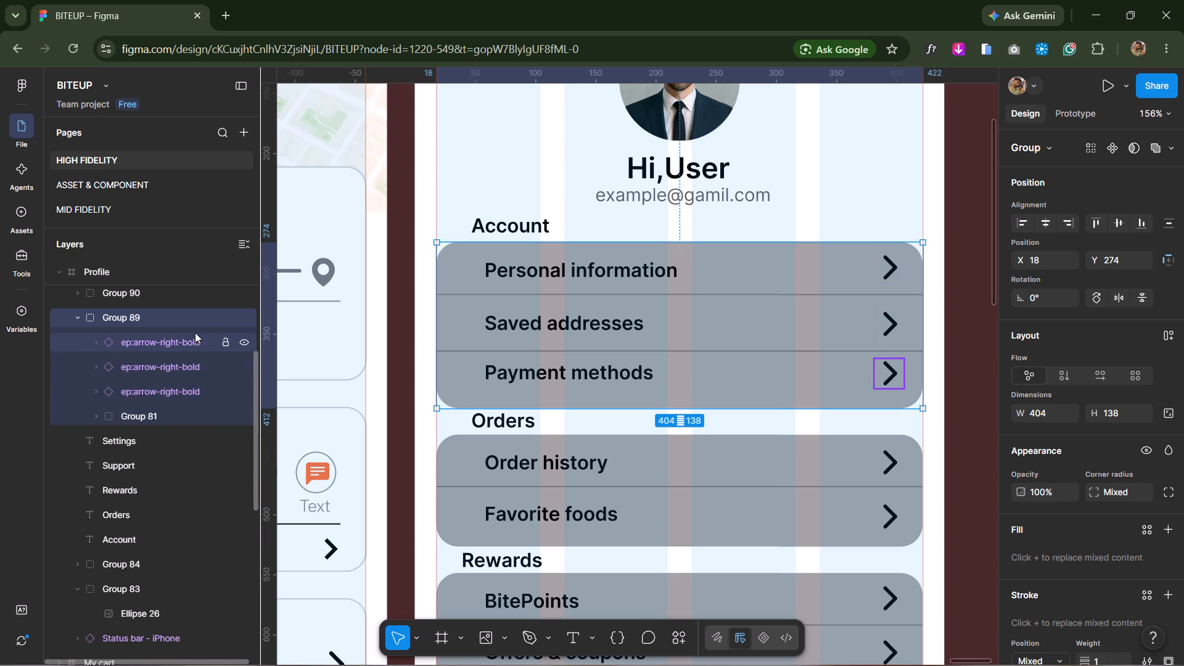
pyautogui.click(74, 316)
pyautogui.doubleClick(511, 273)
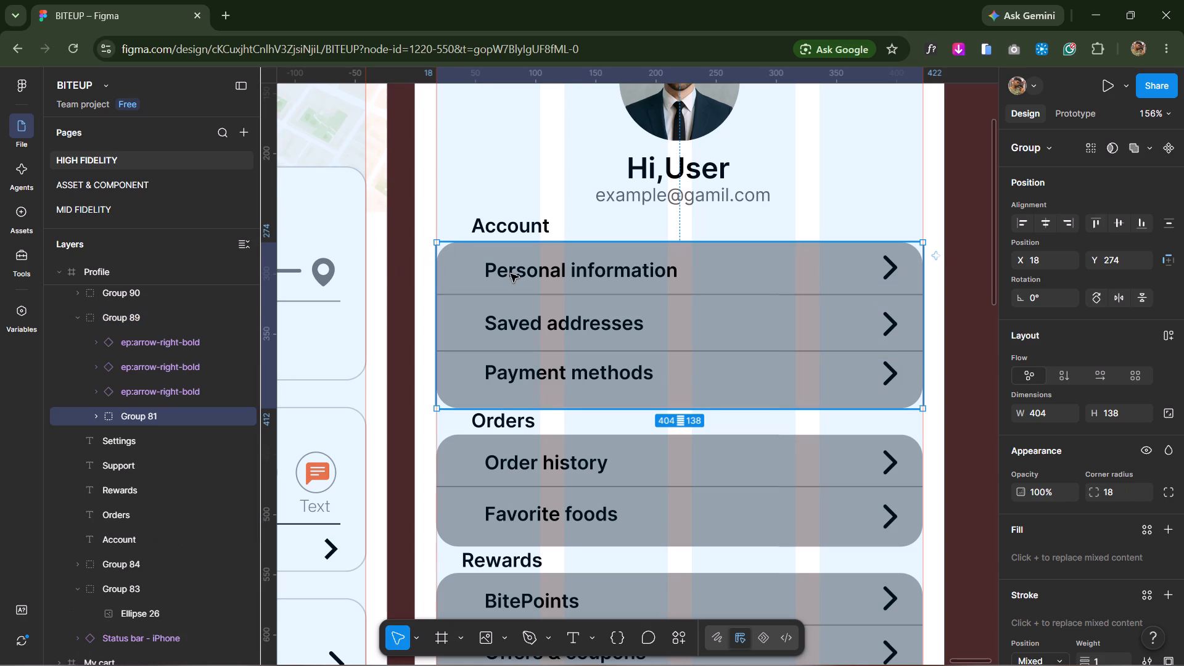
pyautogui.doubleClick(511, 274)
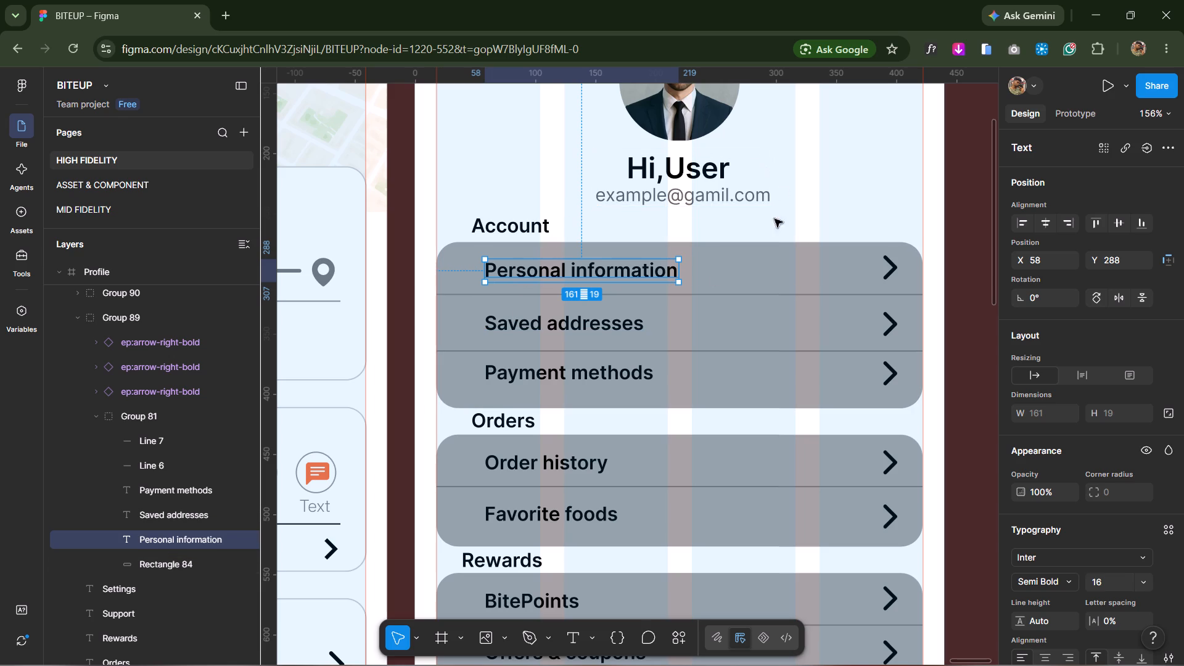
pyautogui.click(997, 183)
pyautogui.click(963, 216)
# Ungroup the Account, Orders, Rewards, Support and Settings cards on the Profile screen together, separating the arrow icons from the inner card groups.
pyautogui.keyDown('ctrl'); pyautogui.scroll(-4, 943, 192); pyautogui.keyUp('ctrl')
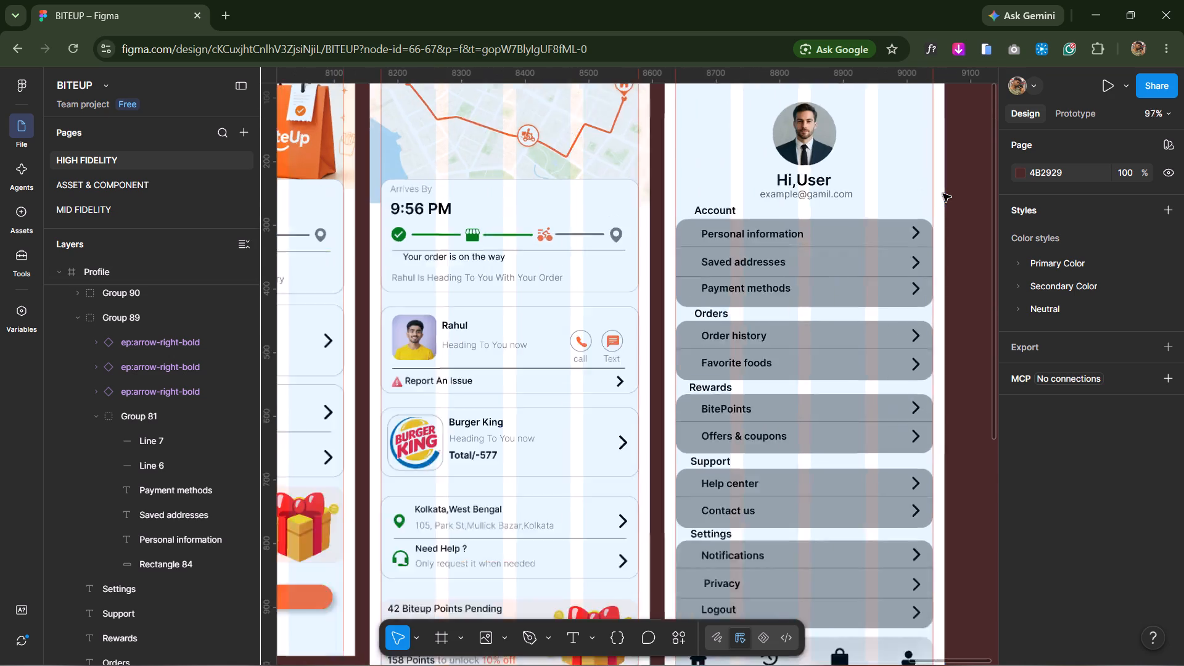
pyautogui.keyDown('ctrl'); pyautogui.scroll(-2, 943, 194); pyautogui.keyUp('ctrl')
pyautogui.press('space')
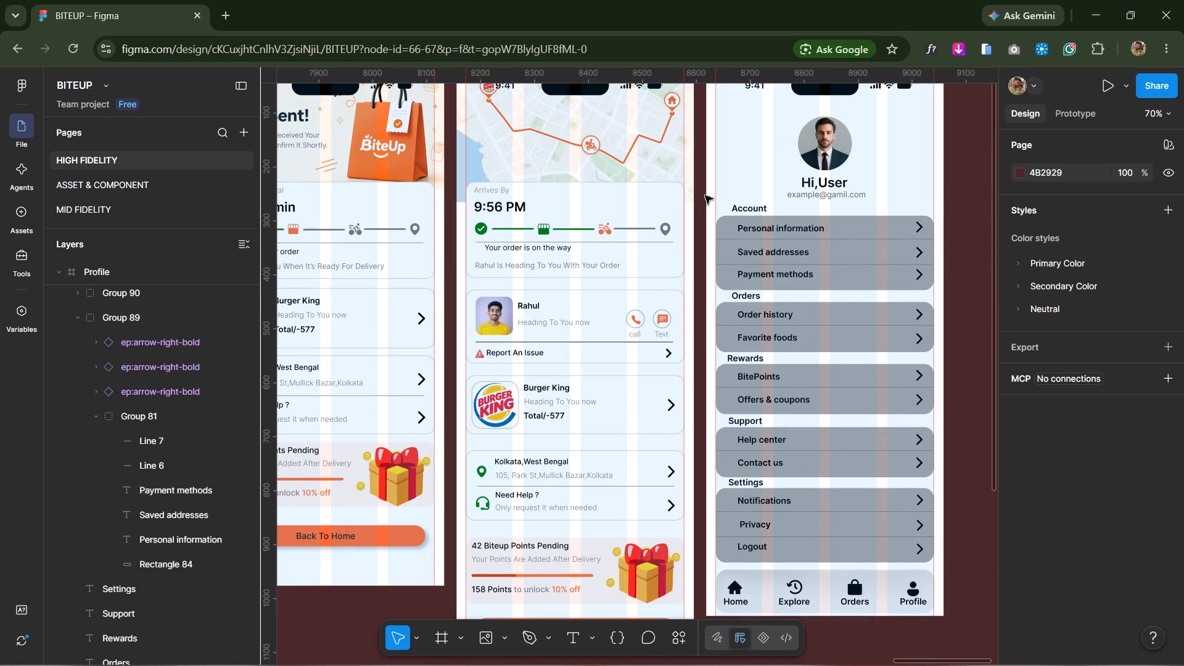
pyautogui.moveTo(705, 195); pyautogui.dragTo(747, 318)
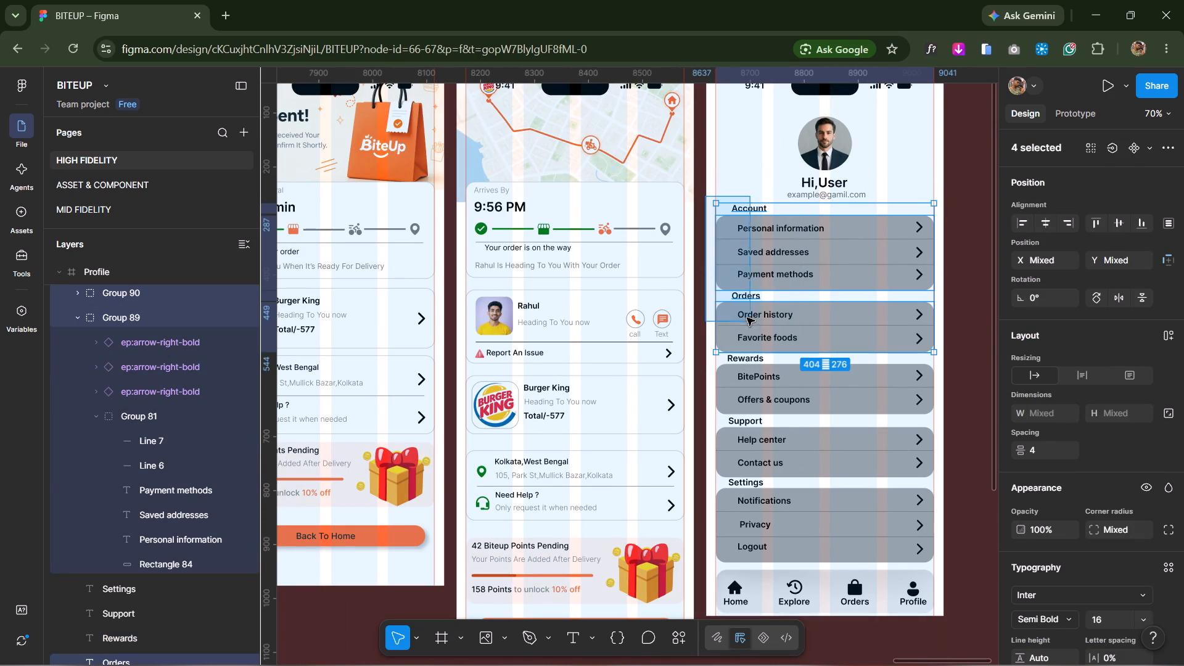
pyautogui.moveTo(747, 318); pyautogui.dragTo(767, 557)
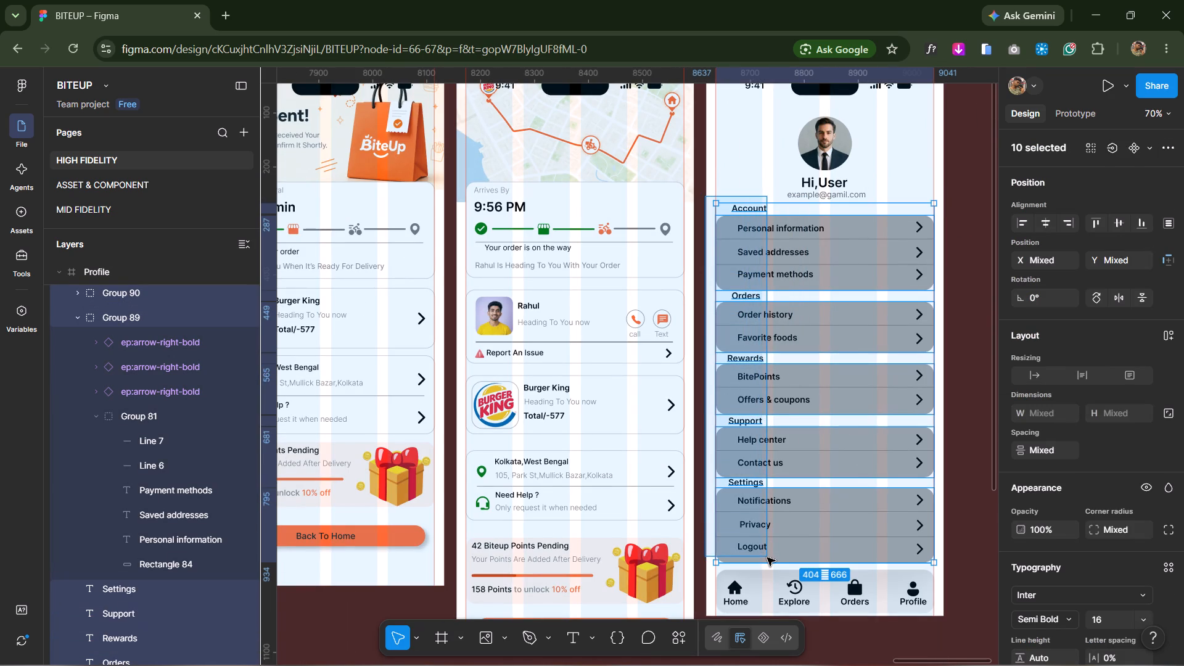
pyautogui.moveTo(767, 557); pyautogui.dragTo(786, 565)
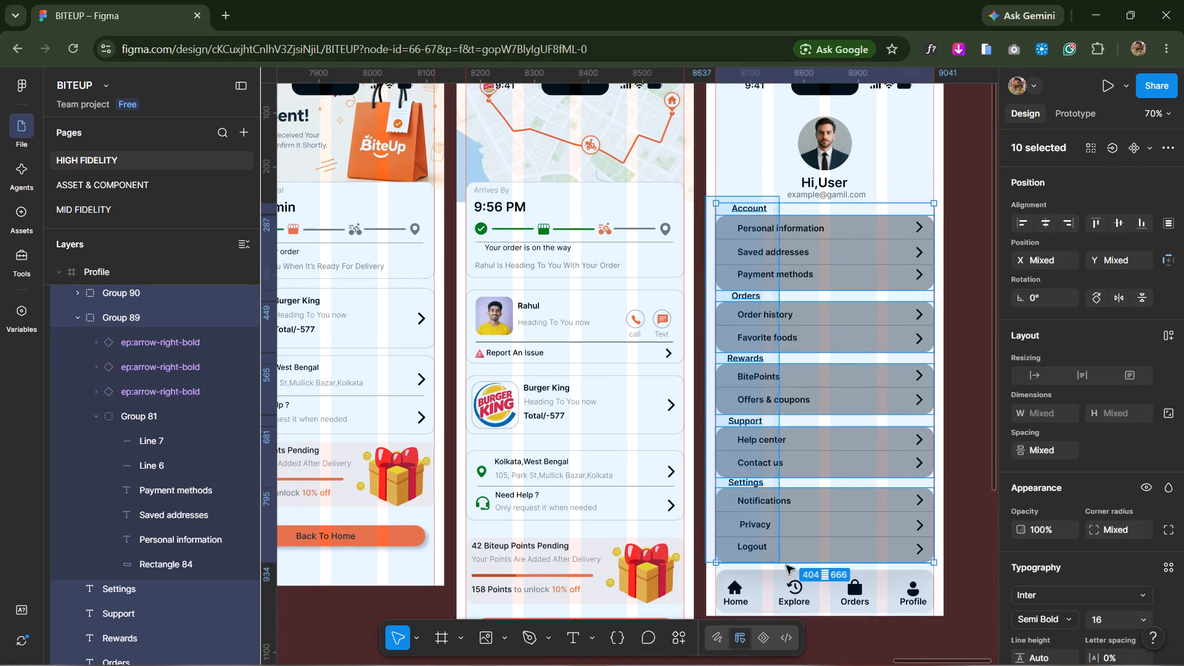
pyautogui.moveTo(786, 565); pyautogui.dragTo(939, 556)
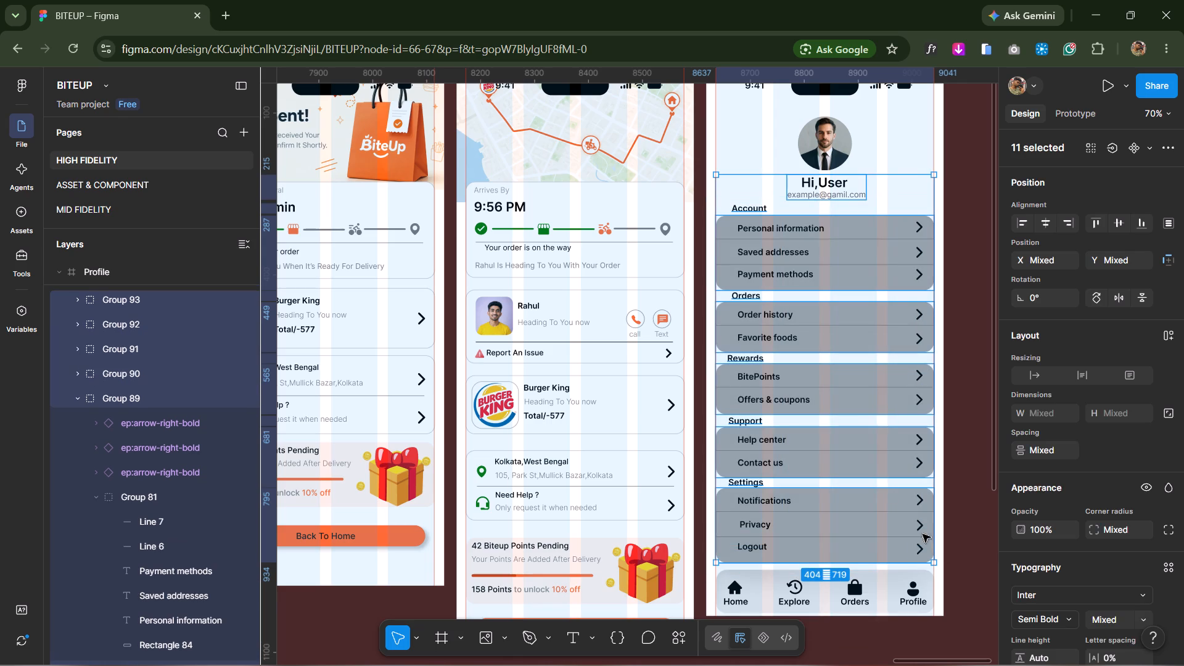
pyautogui.rightClick(842, 403)
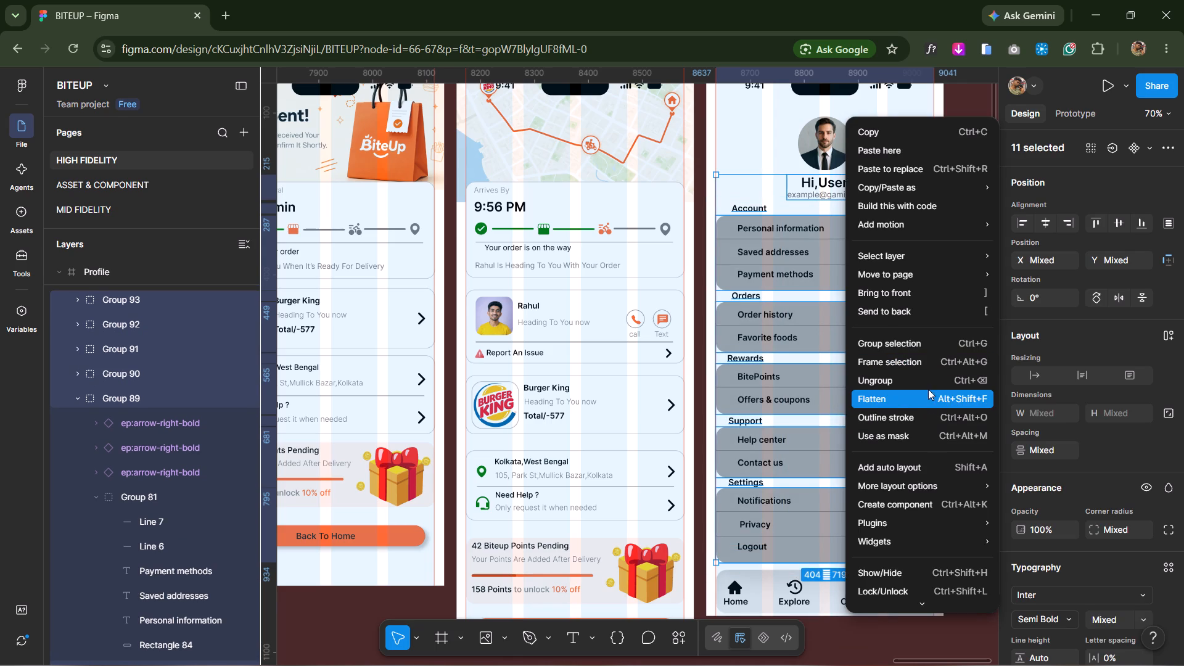
pyautogui.click(928, 383)
pyautogui.click(968, 225)
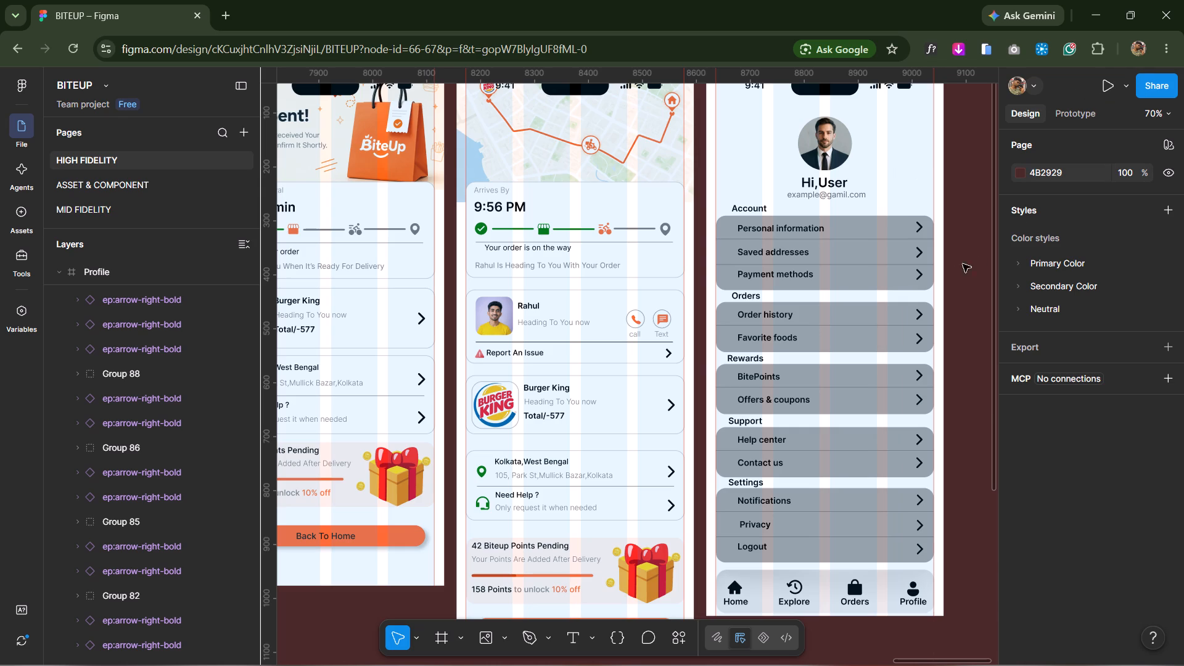
# Ungroup the Account card so its Personal information, Saved addresses and Payment methods texts, divider lines and background rectangle become separate layers.
pyautogui.keyDown('shift'); pyautogui.scroll(3, 905, 300); pyautogui.keyUp('shift')
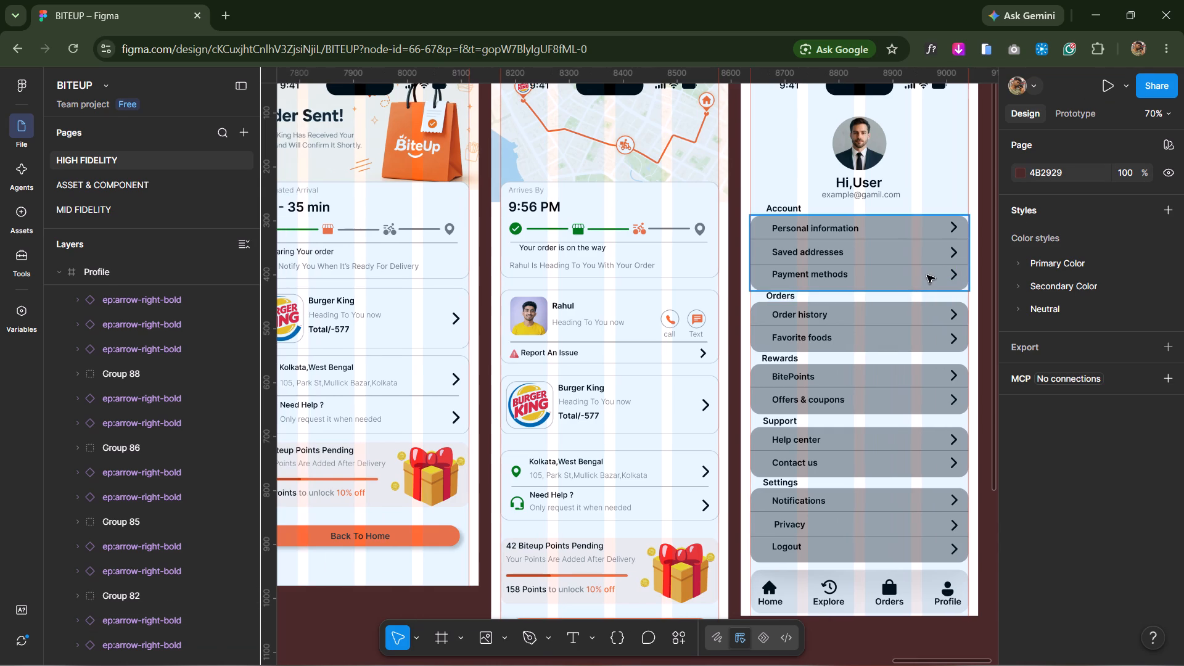
pyautogui.keyDown('ctrl'); pyautogui.scroll(10, 979, 271); pyautogui.keyUp('ctrl')
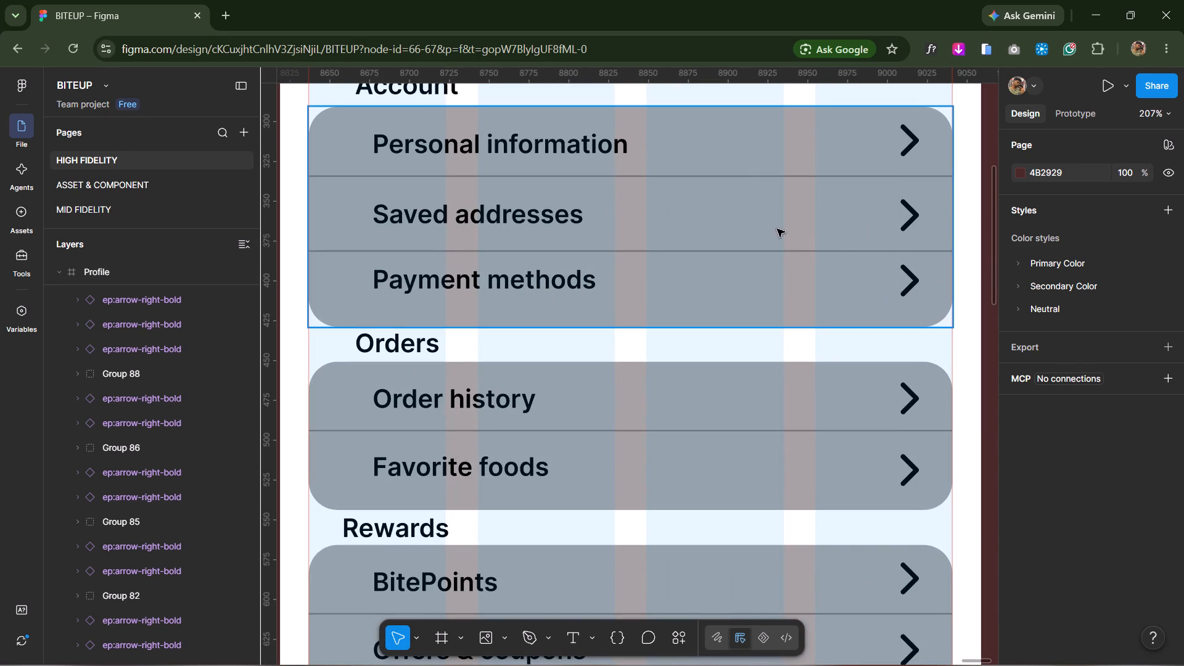
pyautogui.click(757, 156)
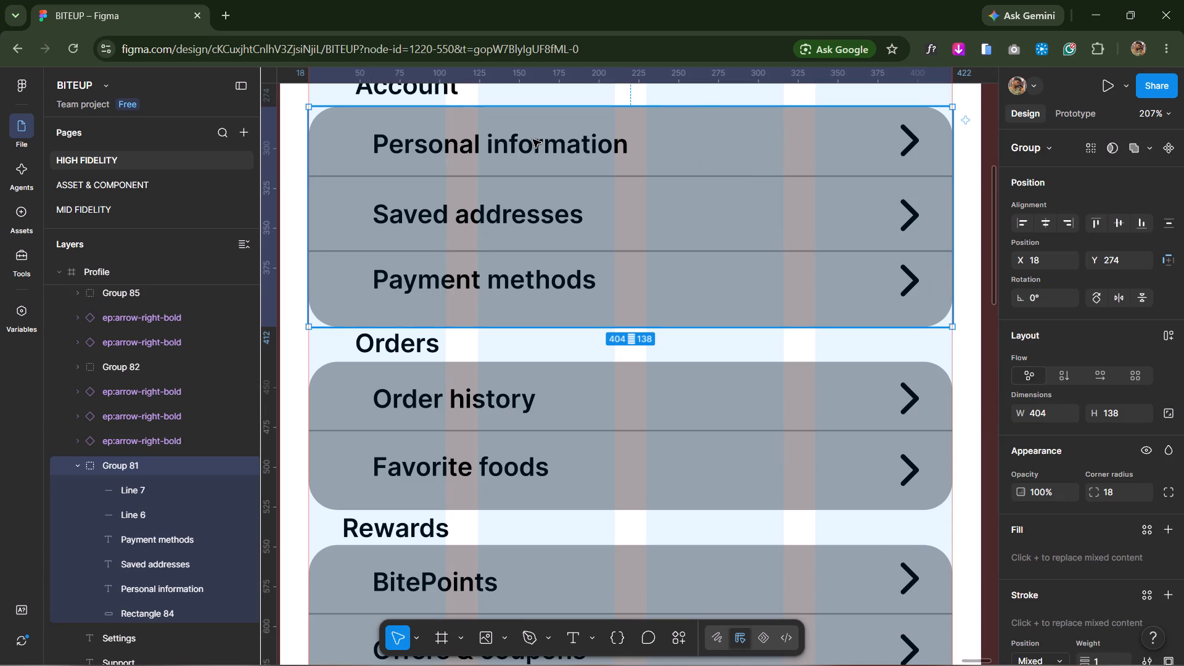
pyautogui.keyDown('shift'); pyautogui.doubleClick(533, 139); pyautogui.keyUp('shift')
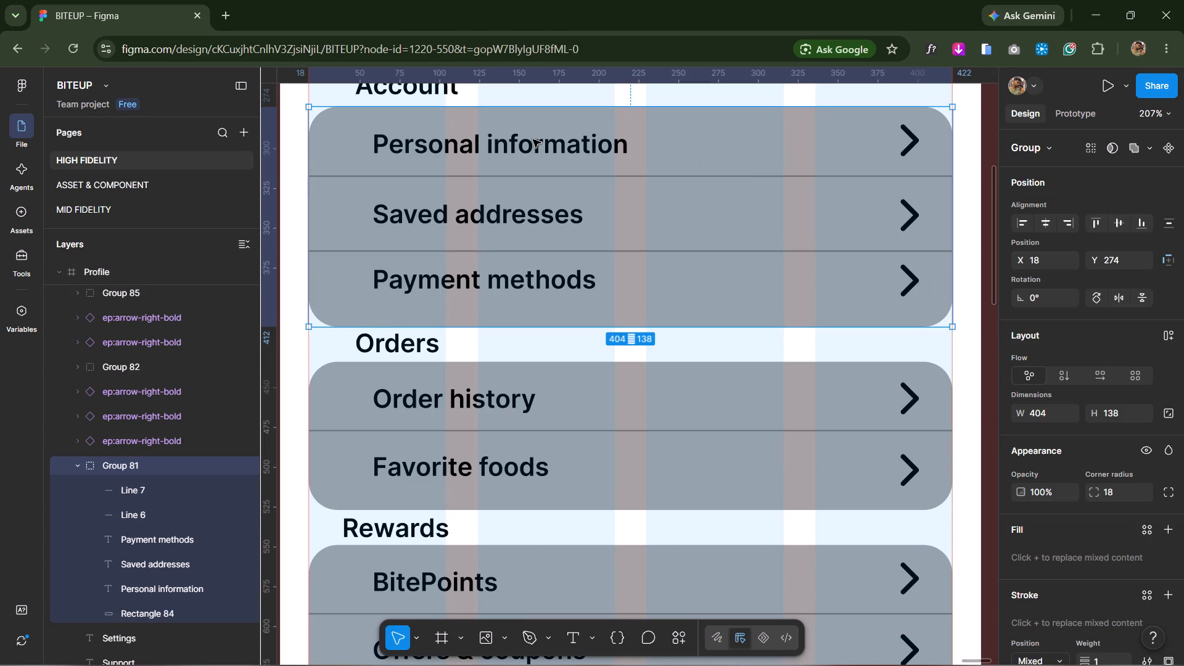
pyautogui.rightClick(533, 139)
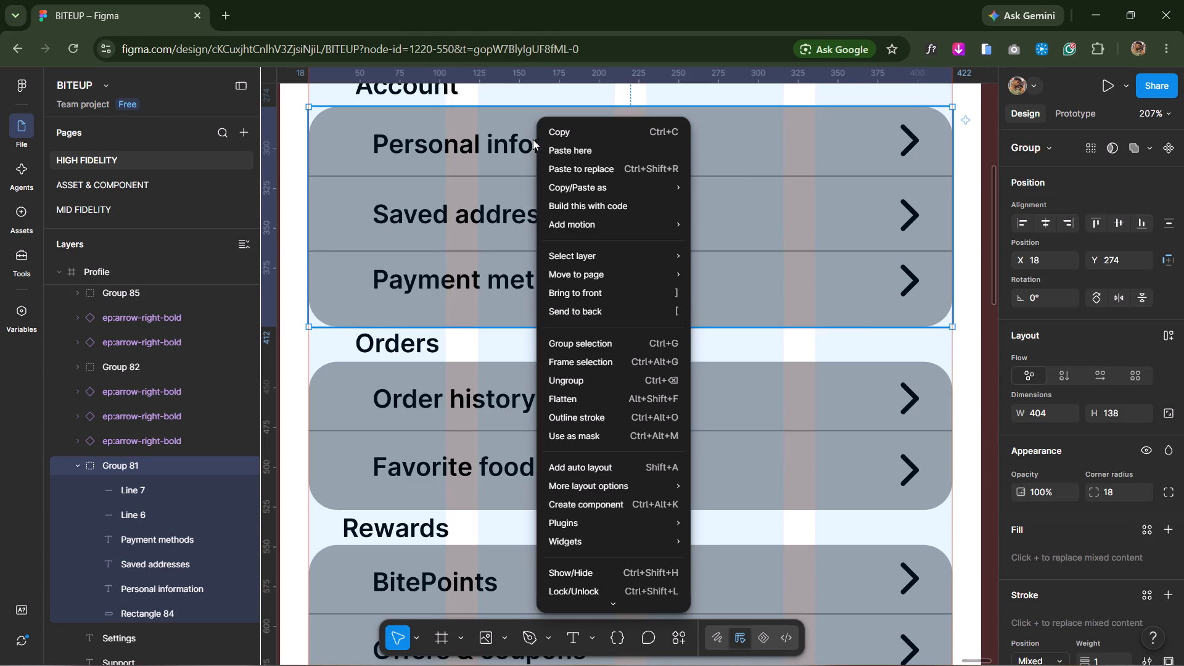
pyautogui.click(619, 375)
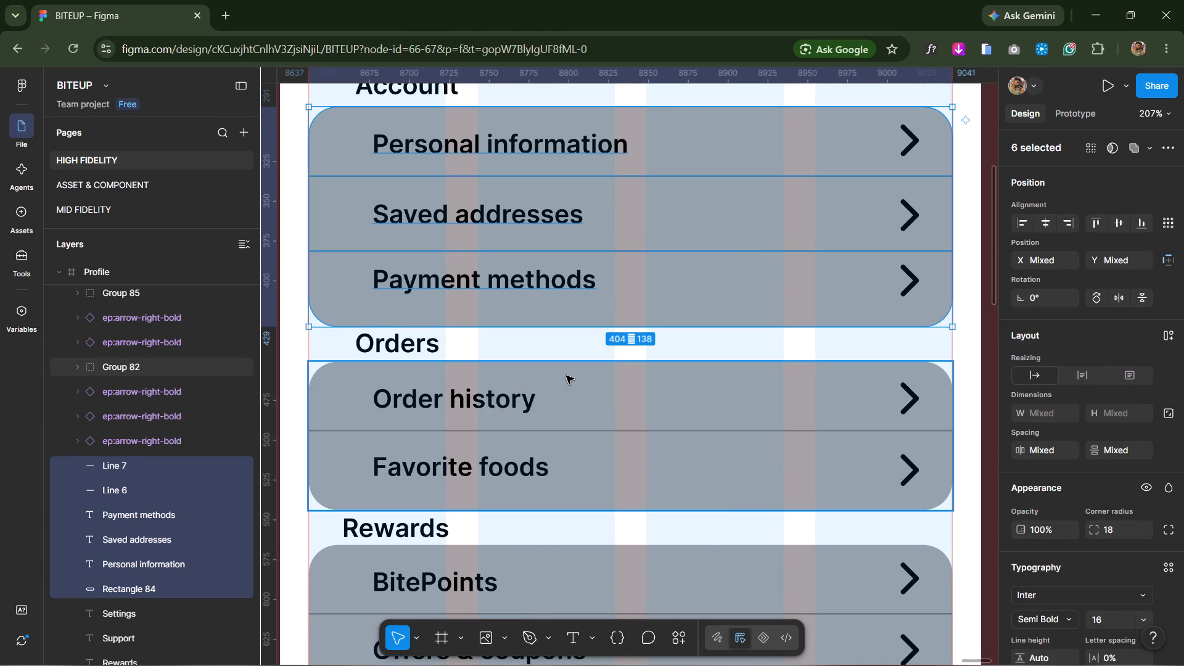
# Ungroup the Orders card and the Rewards card into their separate text, divider line and rectangle layers.
pyautogui.rightClick(566, 376)
pyautogui.click(598, 383)
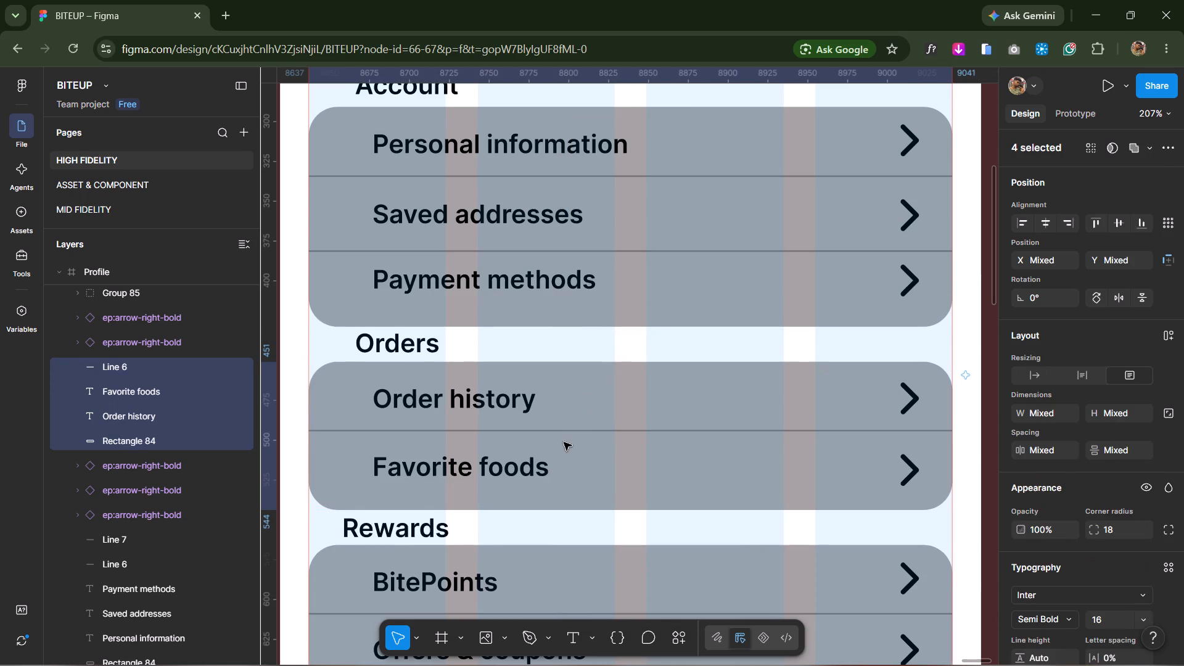
pyautogui.scroll(-5, 564, 442)
pyautogui.rightClick(538, 468)
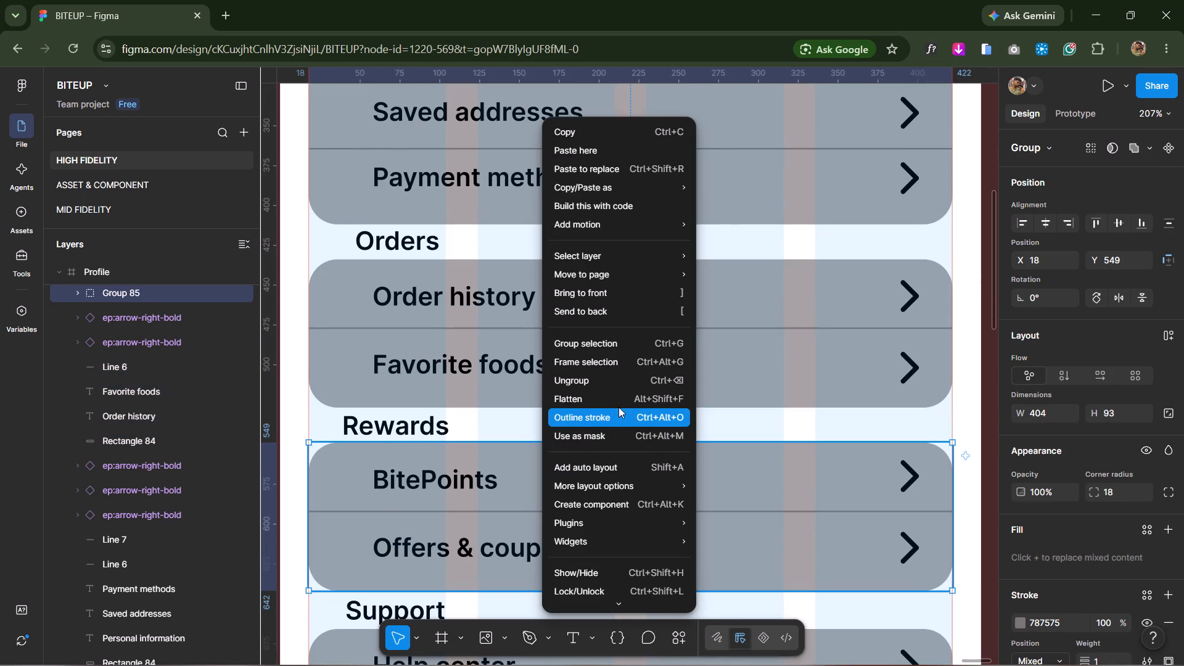
pyautogui.click(629, 380)
# Ungroup the Settings card containing Notifications, Privacy and Logout into separate layers.
pyautogui.scroll(-9, 629, 380)
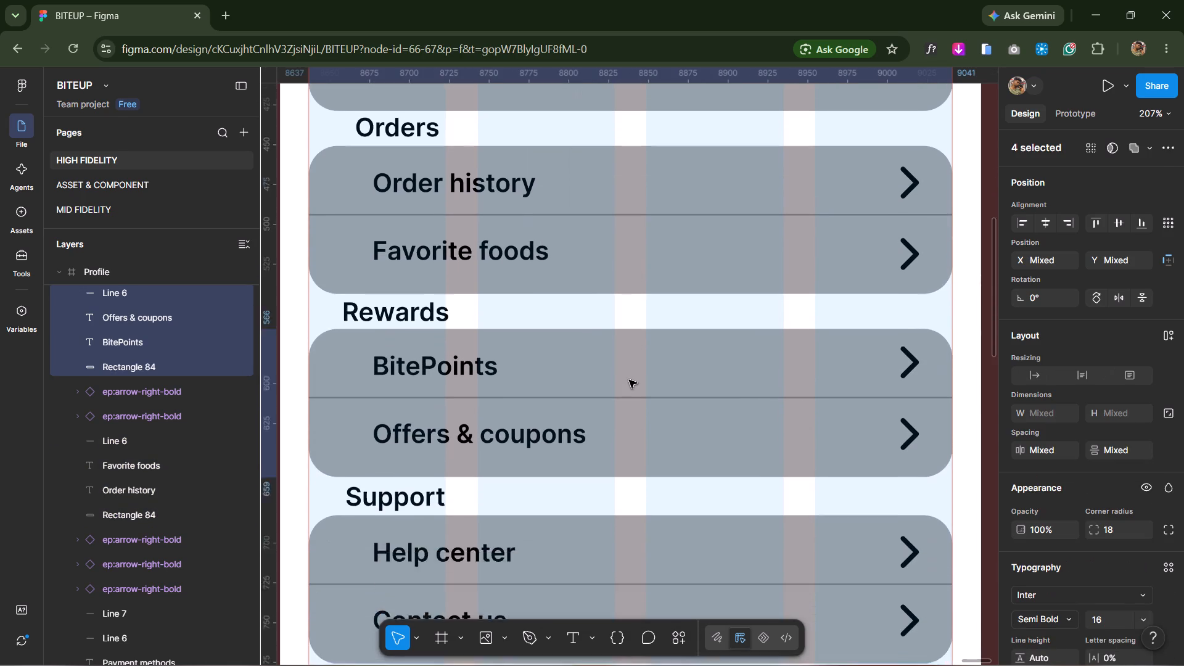
pyautogui.scroll(-6, 629, 380)
pyautogui.rightClick(629, 380)
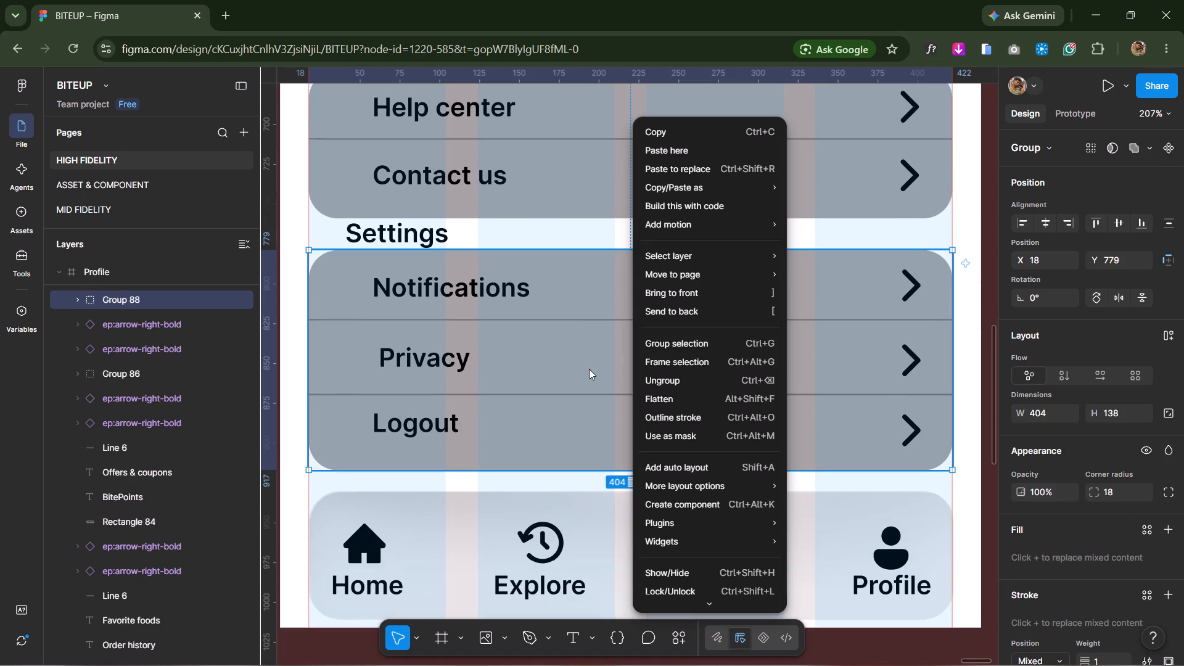
pyautogui.click(665, 383)
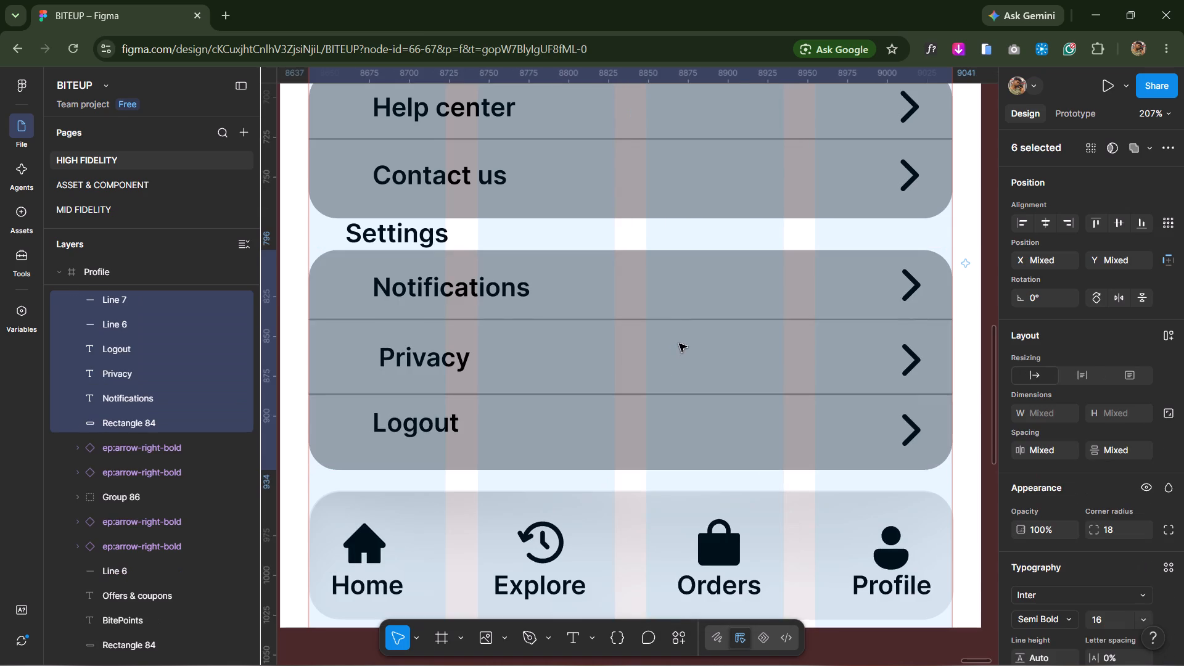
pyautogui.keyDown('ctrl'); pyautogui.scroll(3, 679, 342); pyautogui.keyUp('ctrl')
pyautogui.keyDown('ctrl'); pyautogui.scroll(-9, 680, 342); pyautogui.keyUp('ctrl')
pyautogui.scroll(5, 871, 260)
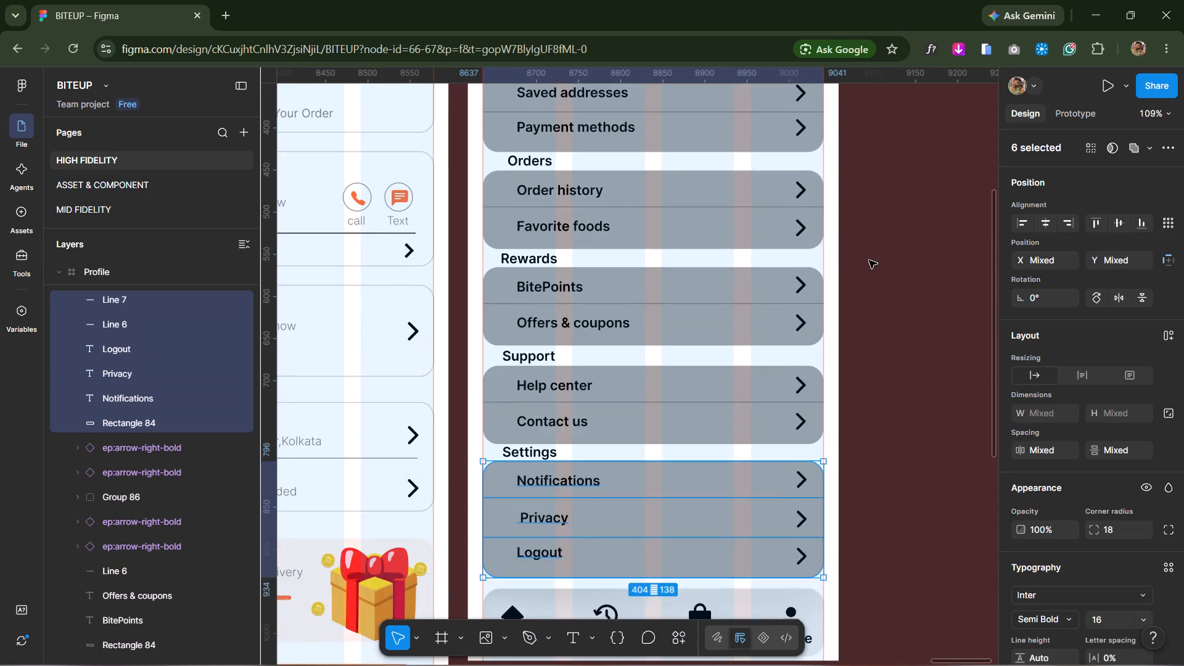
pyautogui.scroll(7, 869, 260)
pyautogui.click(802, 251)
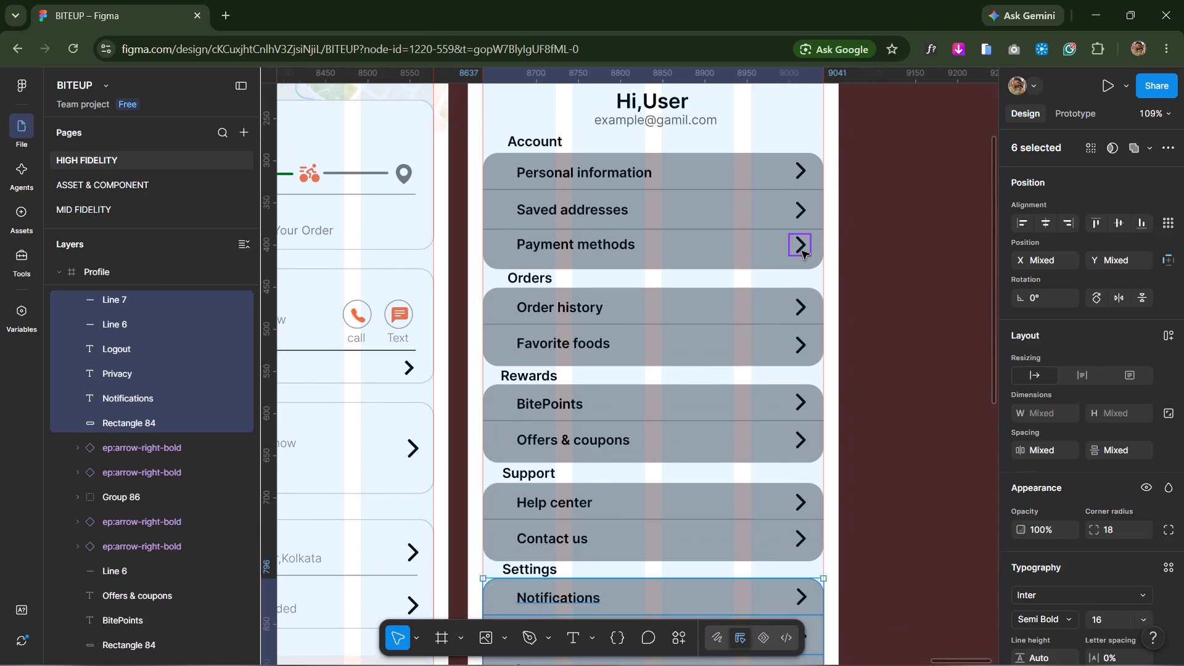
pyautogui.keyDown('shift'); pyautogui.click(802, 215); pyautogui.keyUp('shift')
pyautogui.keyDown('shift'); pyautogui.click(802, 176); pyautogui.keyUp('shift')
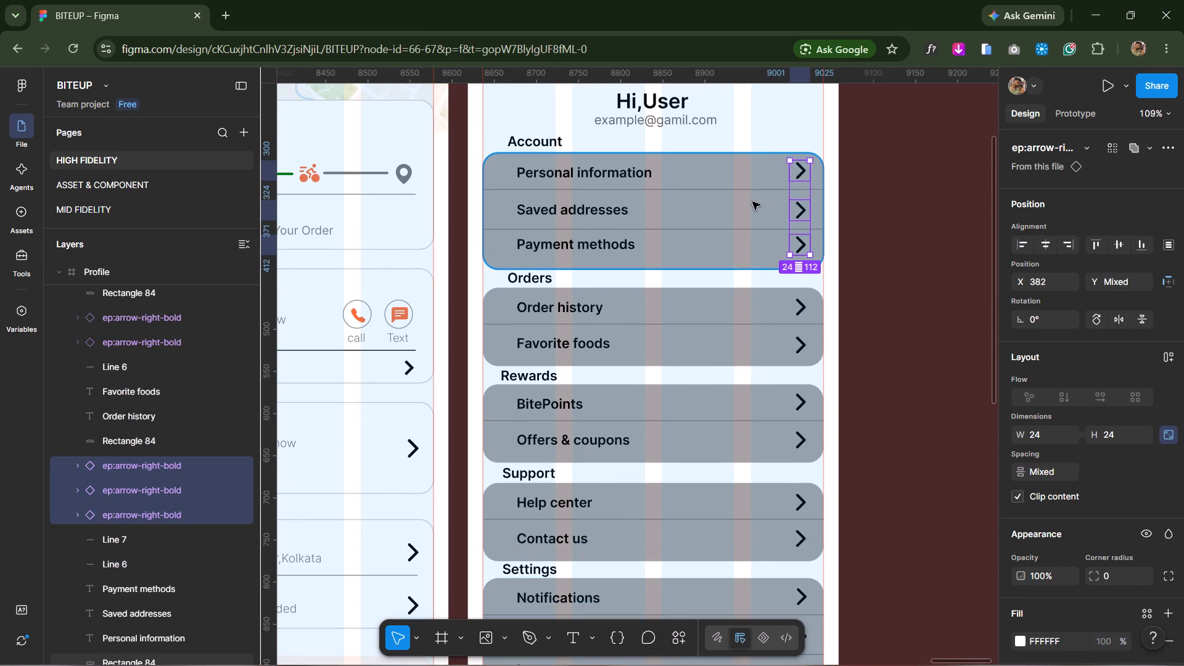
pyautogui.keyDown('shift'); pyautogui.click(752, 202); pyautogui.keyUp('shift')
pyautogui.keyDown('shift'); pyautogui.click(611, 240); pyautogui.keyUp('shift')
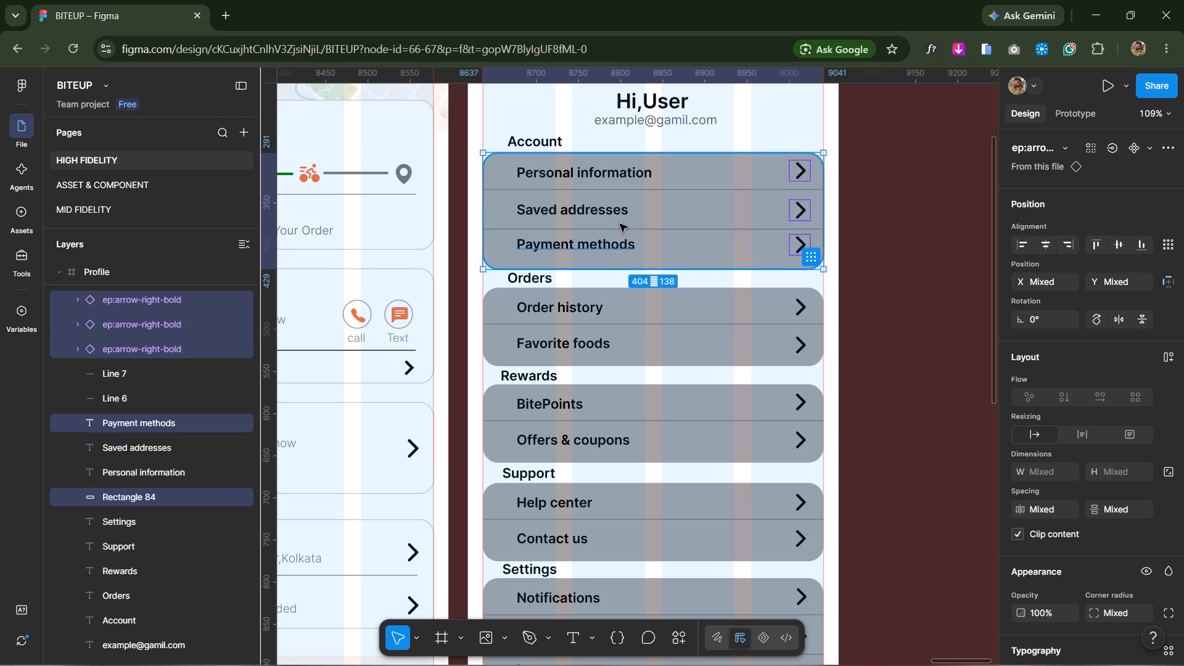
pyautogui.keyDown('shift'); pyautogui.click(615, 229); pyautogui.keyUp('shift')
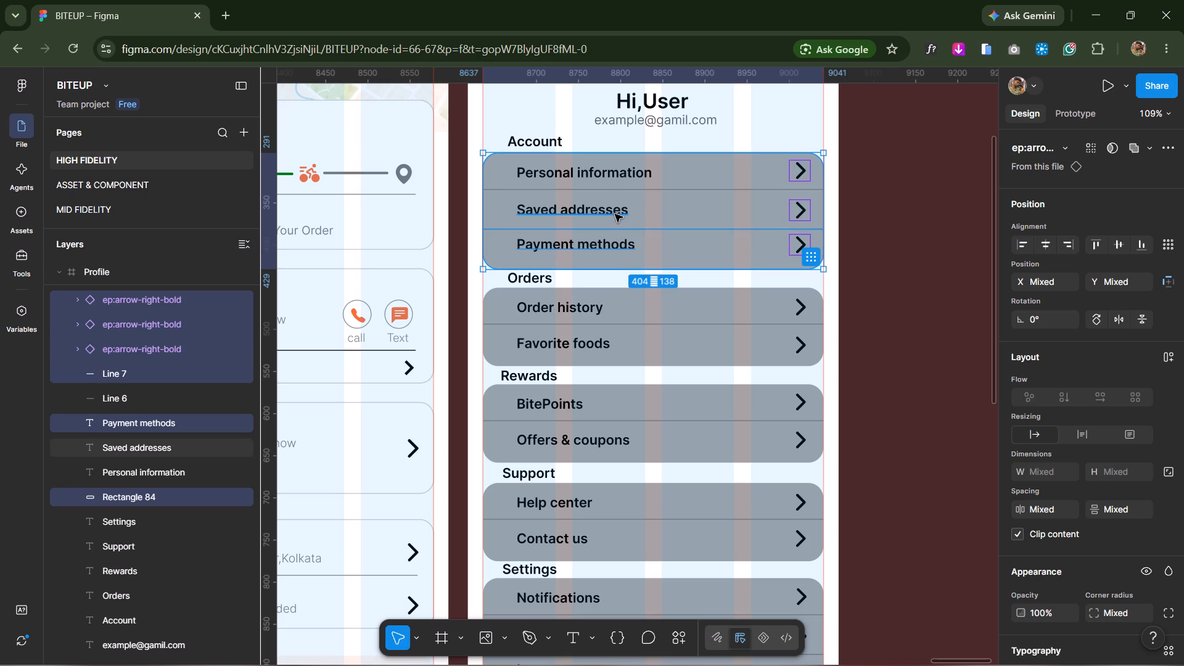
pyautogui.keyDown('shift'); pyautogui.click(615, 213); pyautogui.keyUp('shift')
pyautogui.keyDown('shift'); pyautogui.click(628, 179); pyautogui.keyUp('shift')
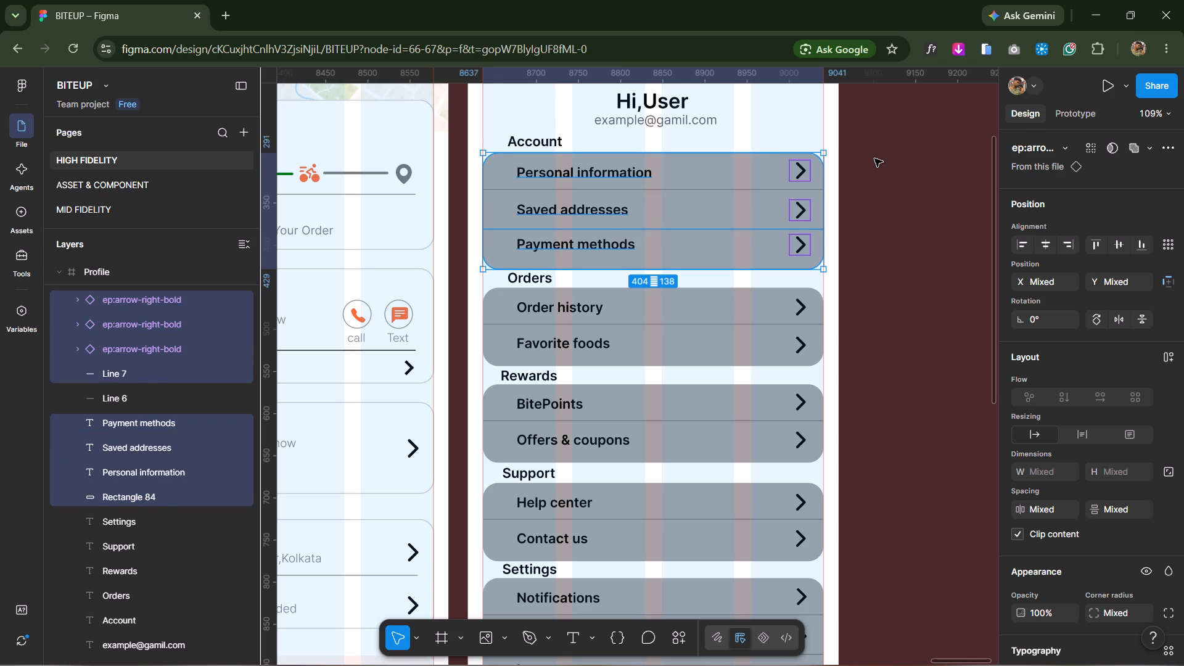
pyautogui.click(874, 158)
# Fill the Account card's background rectangle with the White style from the Neutral library colours.
pyautogui.click(745, 212)
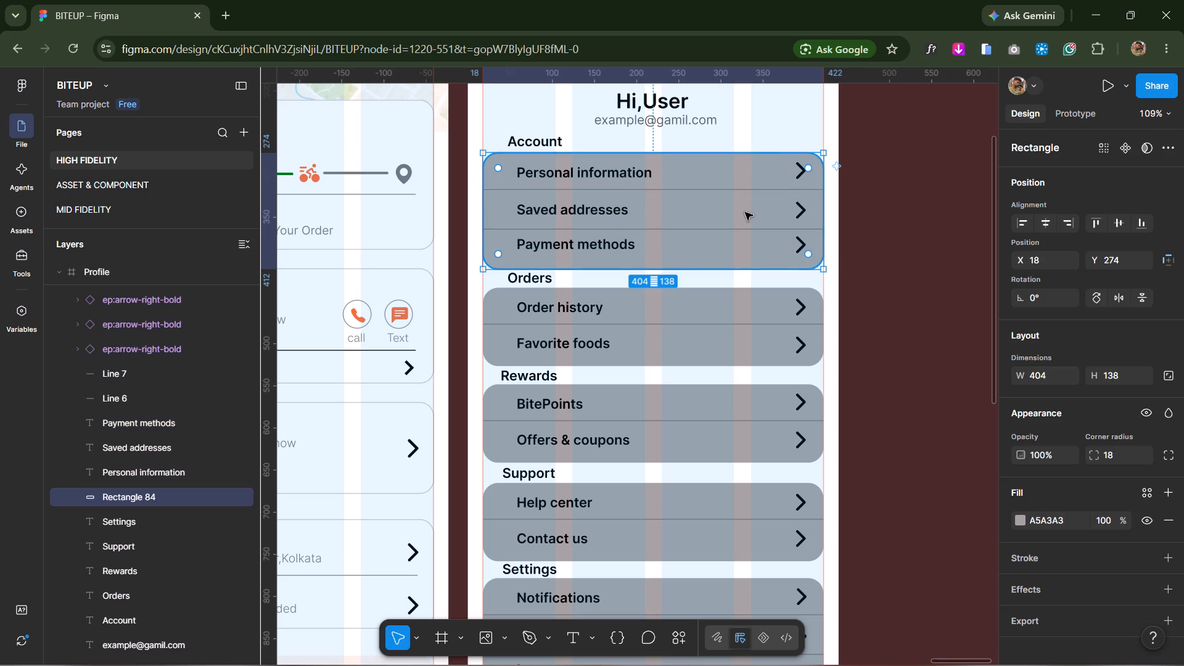
pyautogui.scroll(-5, 1066, 378)
pyautogui.click(1020, 511)
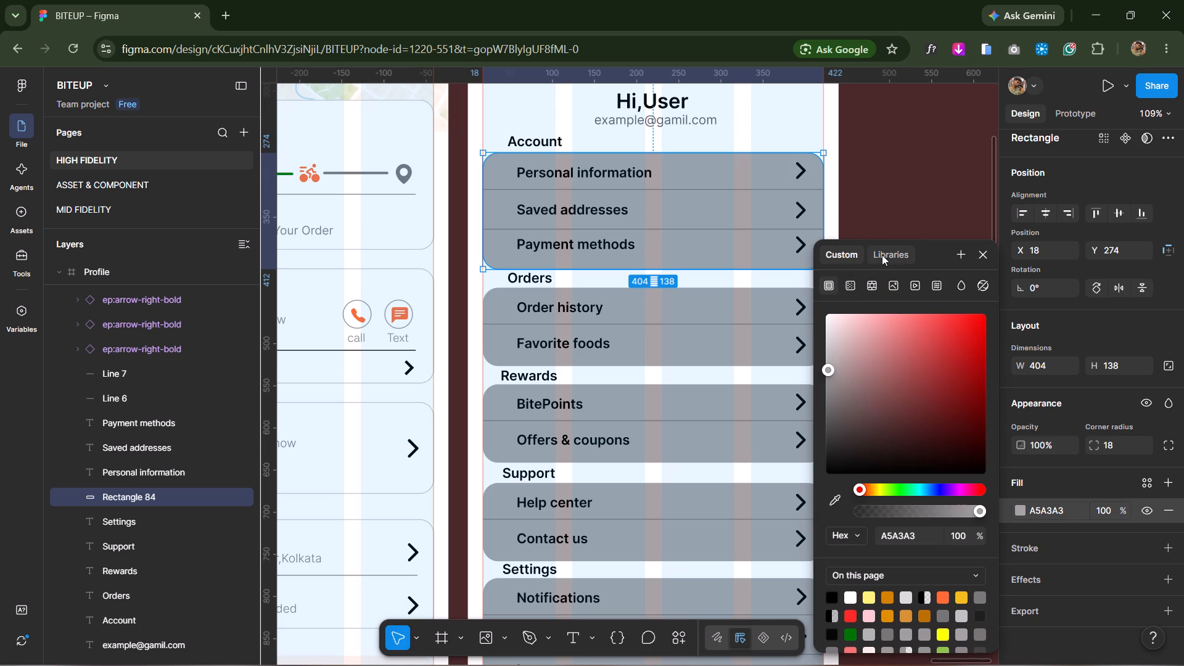
pyautogui.click(884, 254)
pyautogui.scroll(-3, 874, 447)
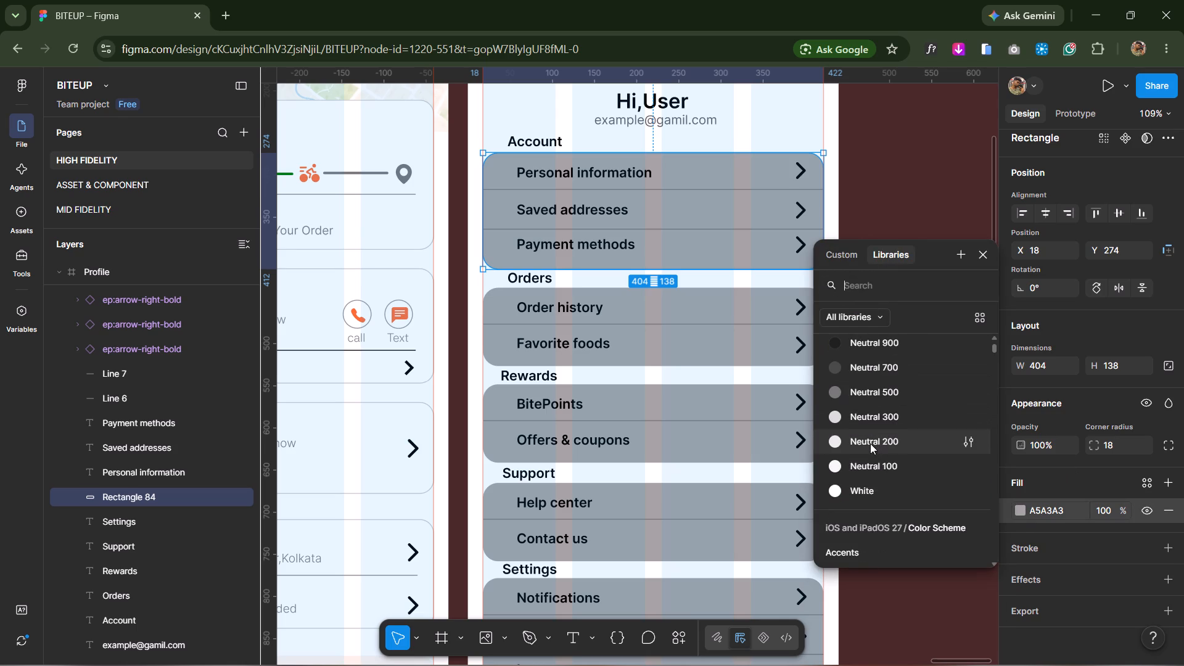
pyautogui.click(863, 484)
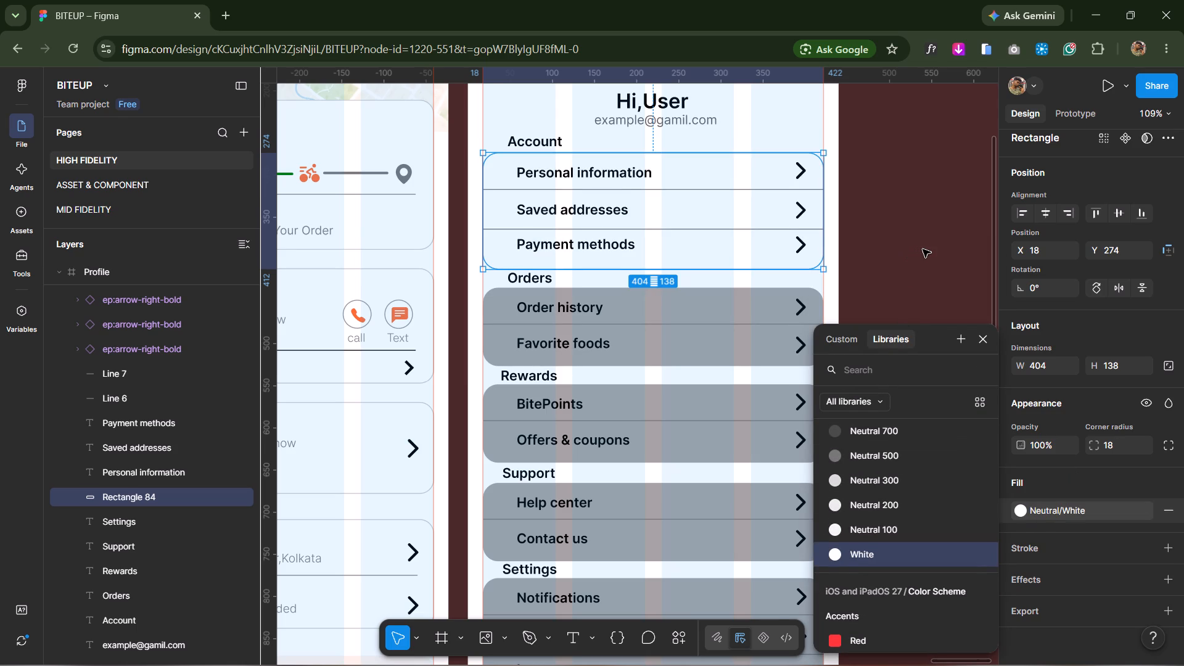
pyautogui.click(942, 236)
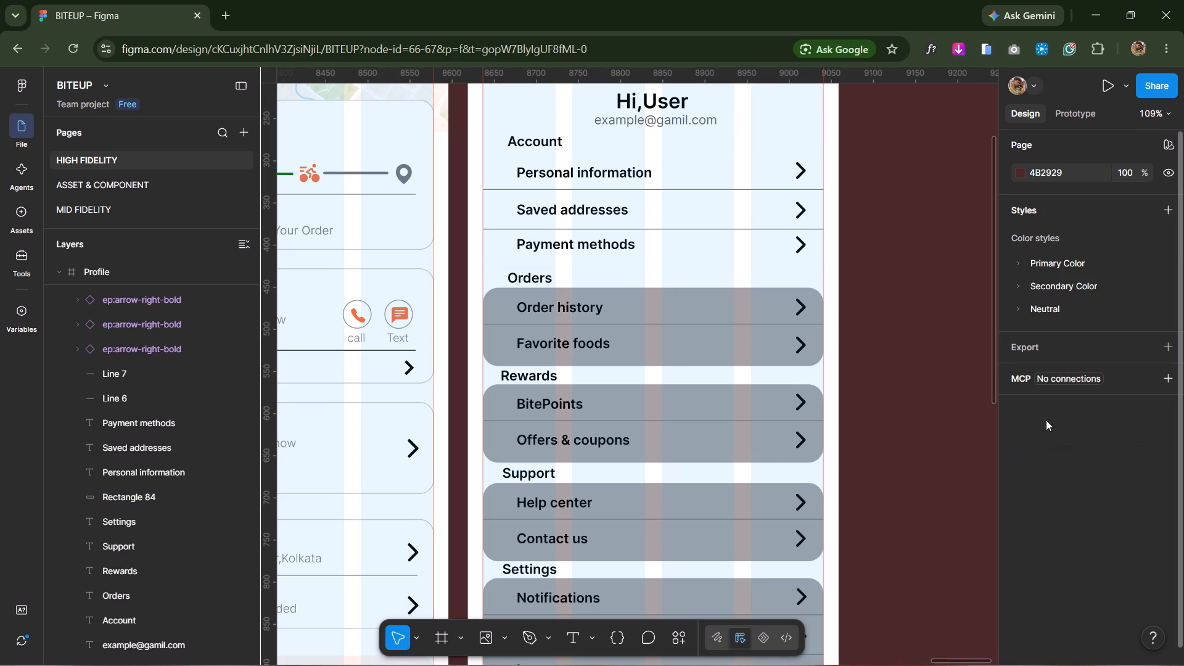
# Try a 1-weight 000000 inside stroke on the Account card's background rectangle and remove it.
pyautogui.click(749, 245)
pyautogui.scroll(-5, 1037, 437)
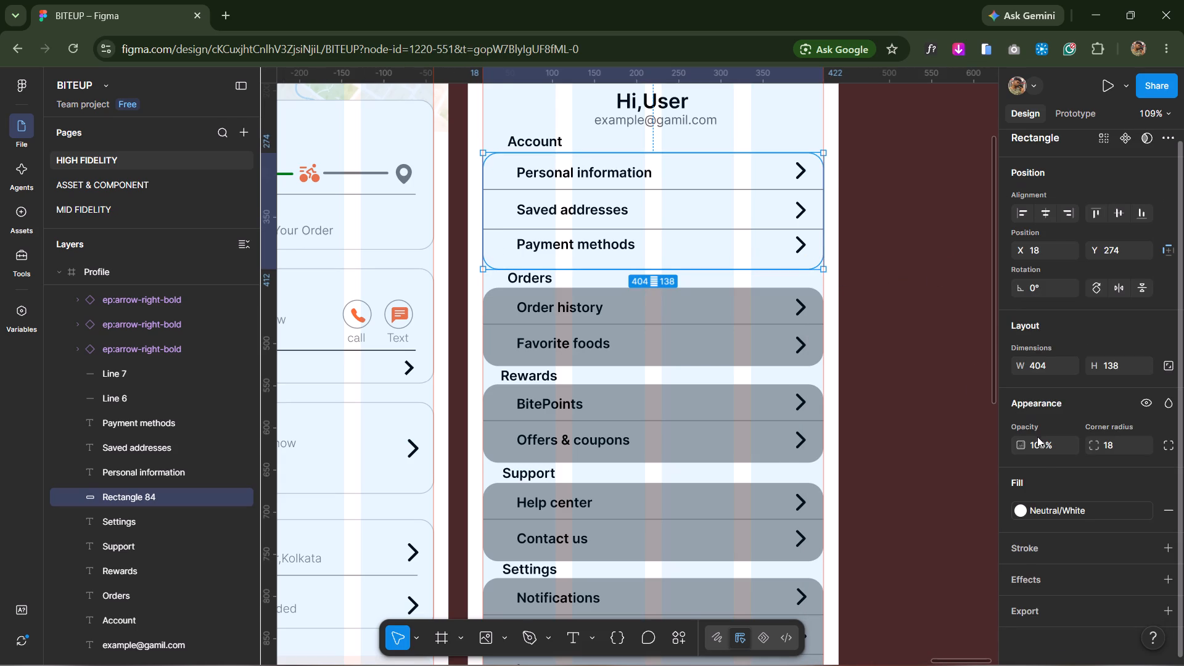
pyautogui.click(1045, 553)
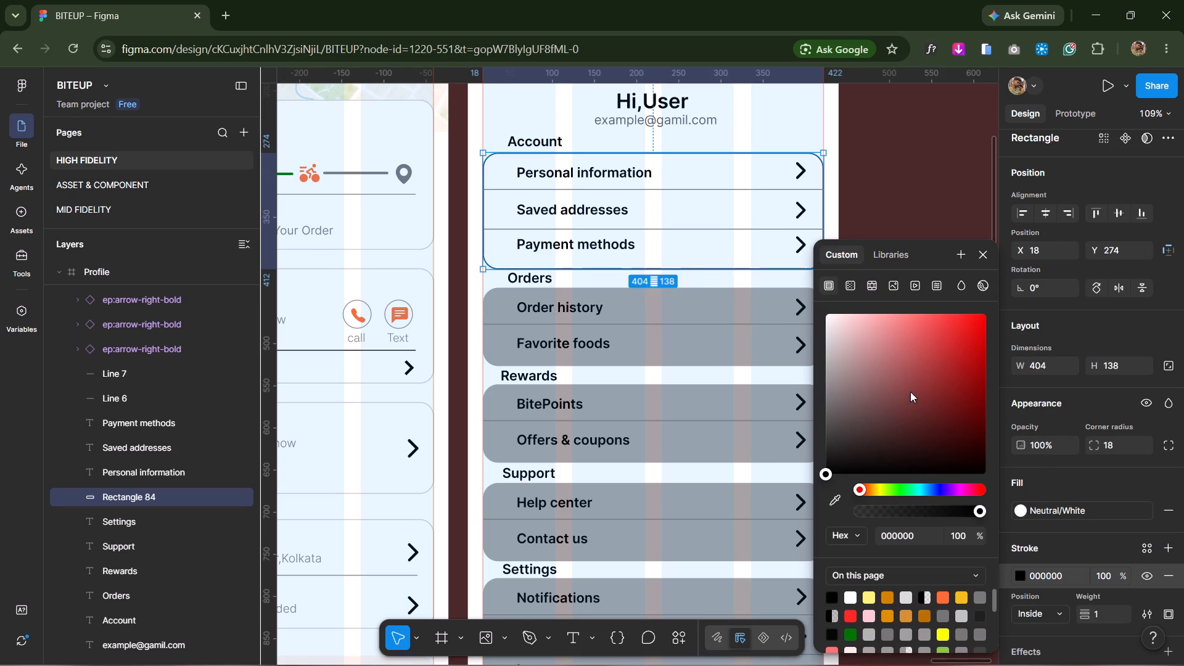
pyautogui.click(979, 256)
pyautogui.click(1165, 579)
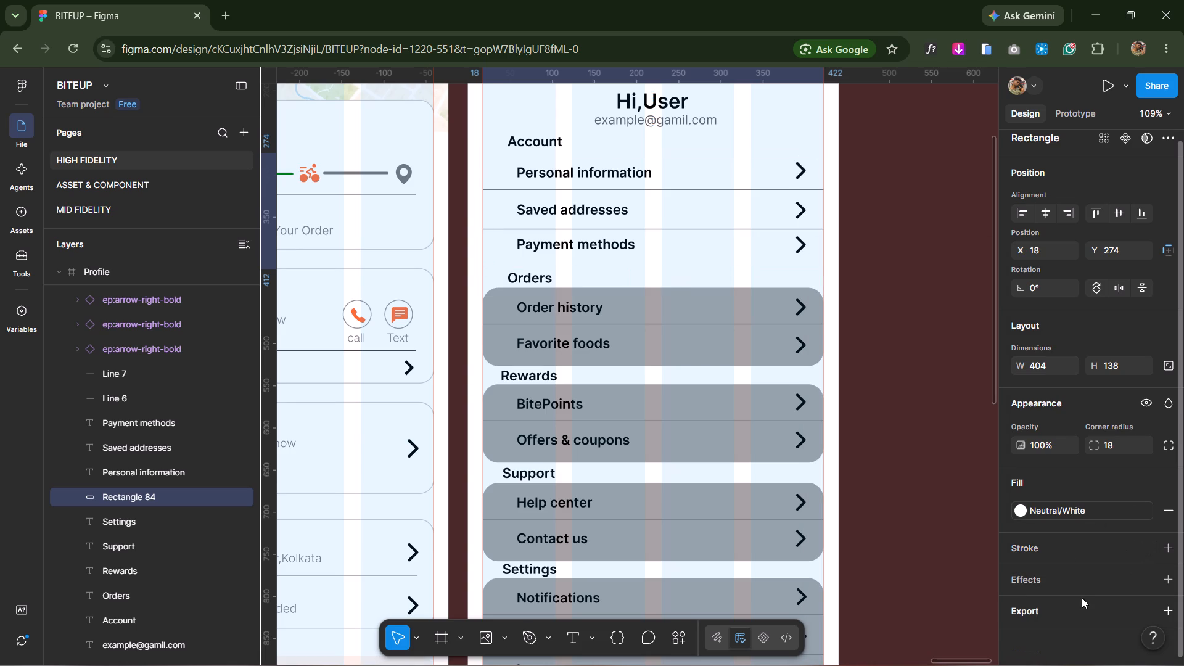
# Add a drop shadow to the Account card's background rectangle with X 2, Y 2, blur 6 and 10% opacity.
pyautogui.click(1082, 575)
pyautogui.click(1111, 453)
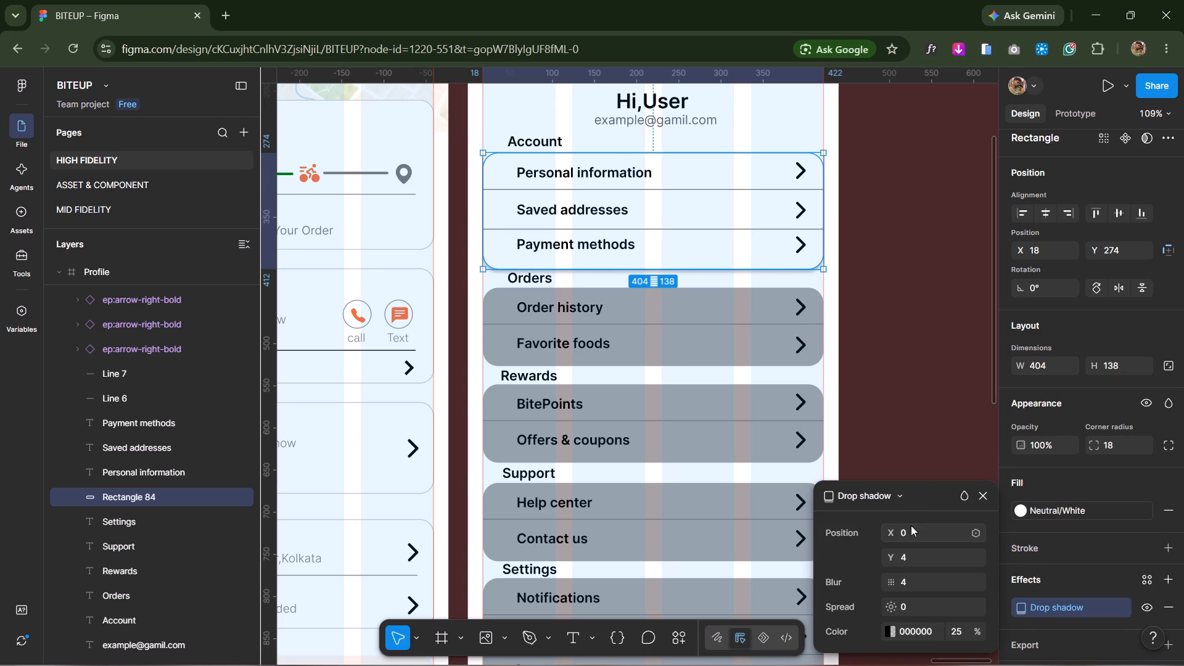
pyautogui.click(911, 525)
pyautogui.press('2')
pyautogui.click(930, 560)
pyautogui.press('2')
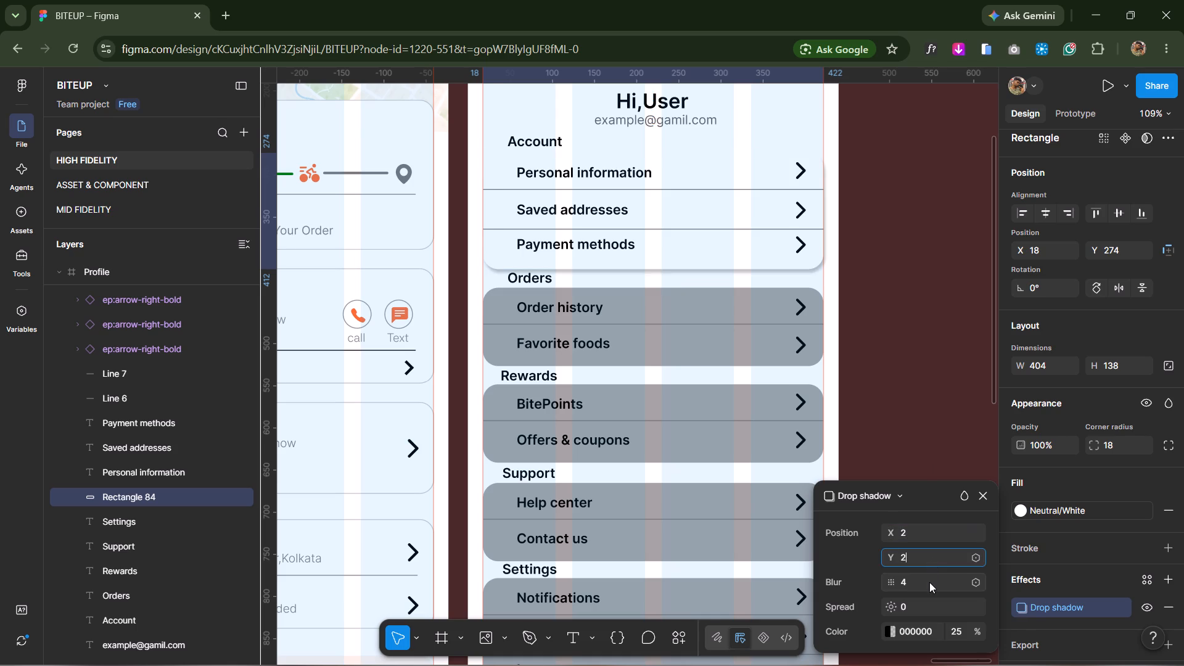
pyautogui.click(929, 582)
pyautogui.press('6')
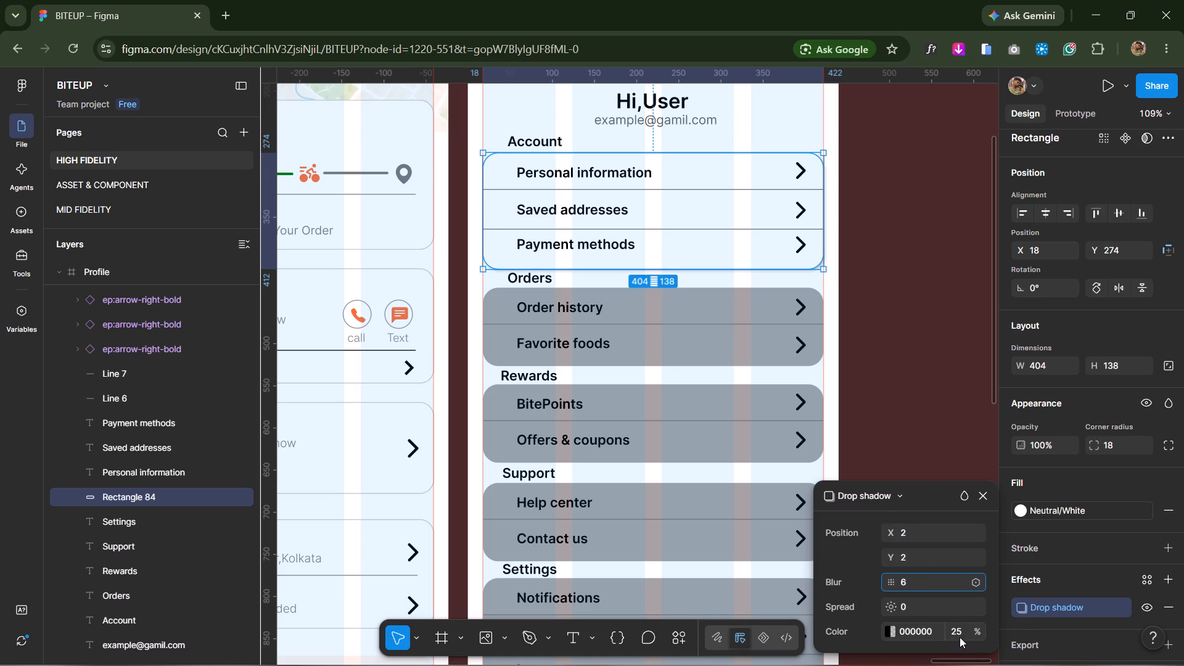
pyautogui.click(960, 636)
pyautogui.press('1')
pyautogui.press('0')
pyautogui.click(926, 422)
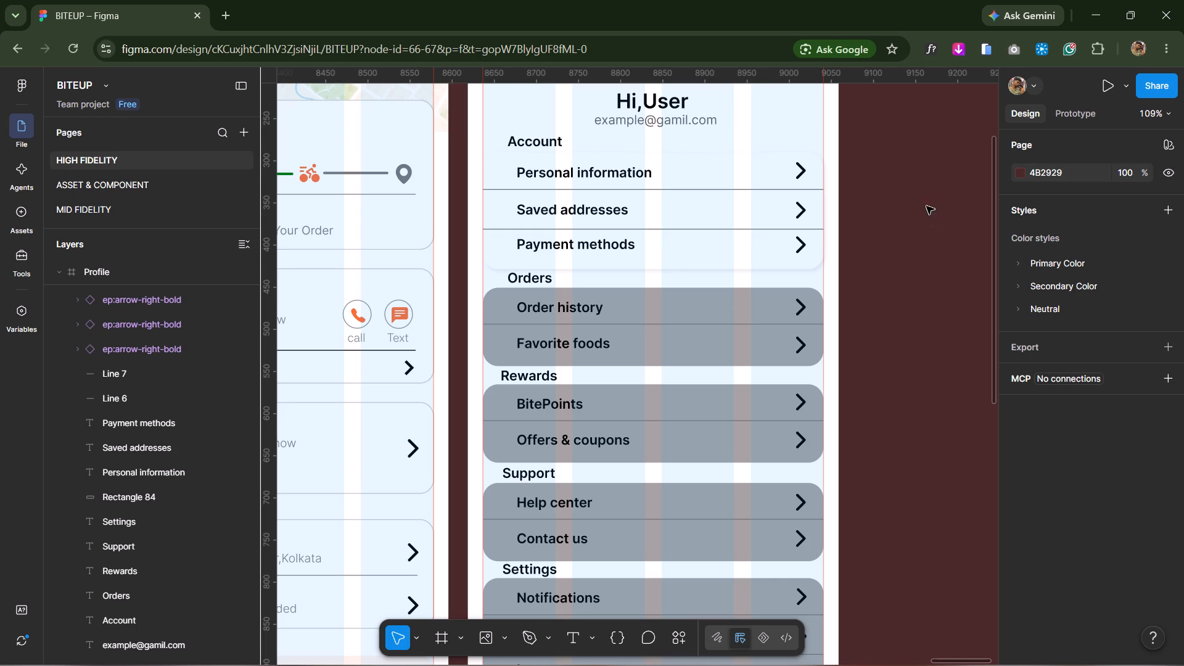
# Open a preview of the Profile screen and move its window aside so the Account card is uncovered.
pyautogui.click(1124, 73)
pyautogui.click(1074, 133)
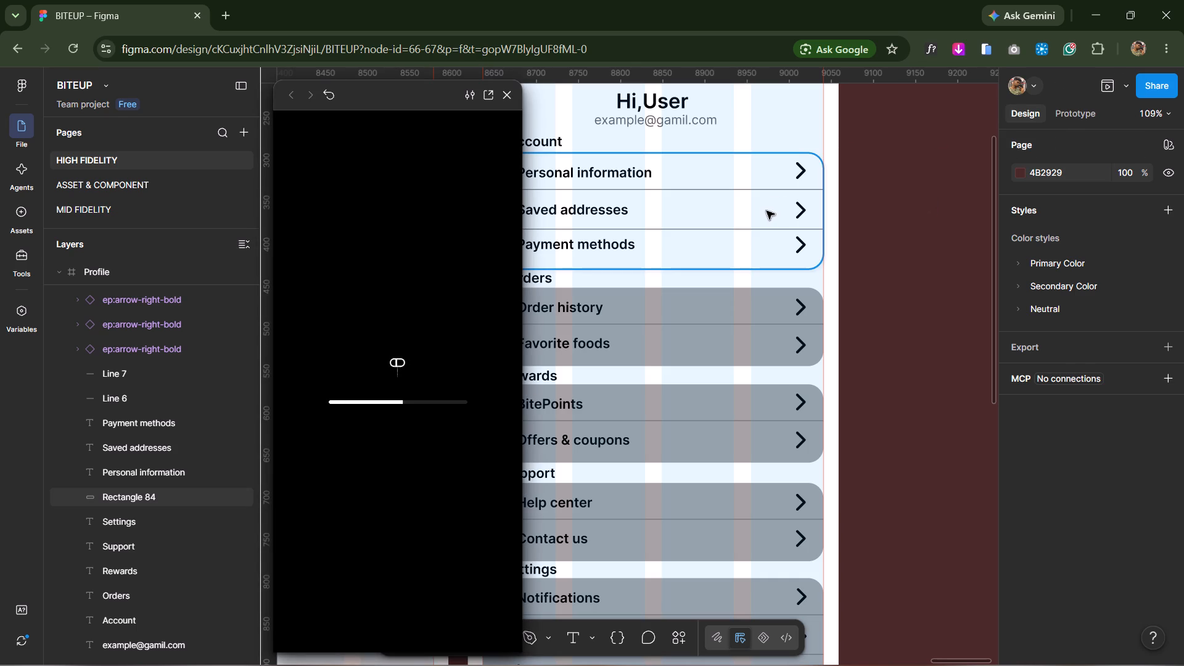
pyautogui.click(664, 174)
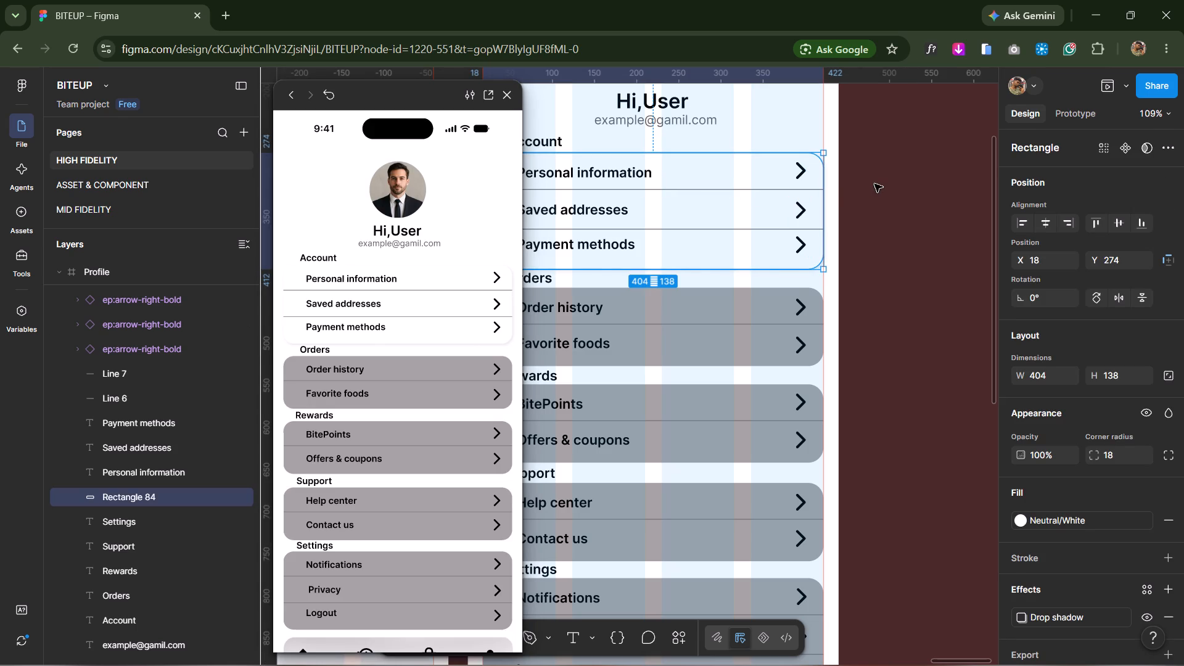
pyautogui.click(866, 181)
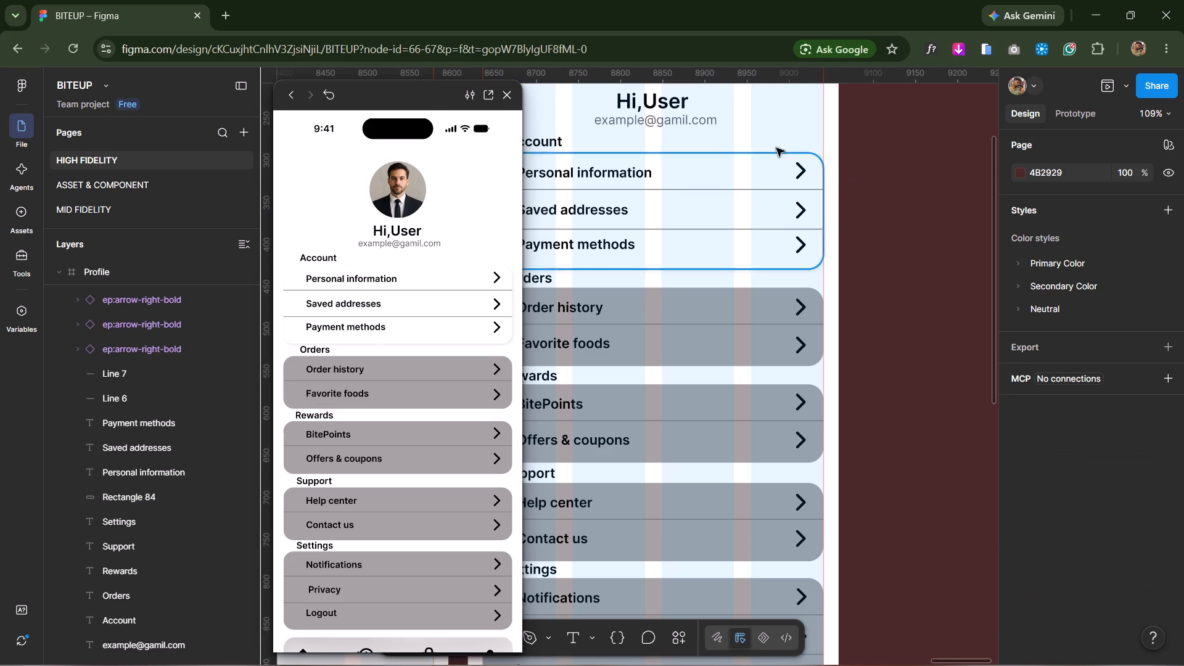
pyautogui.moveTo(429, 104); pyautogui.dragTo(209, 76)
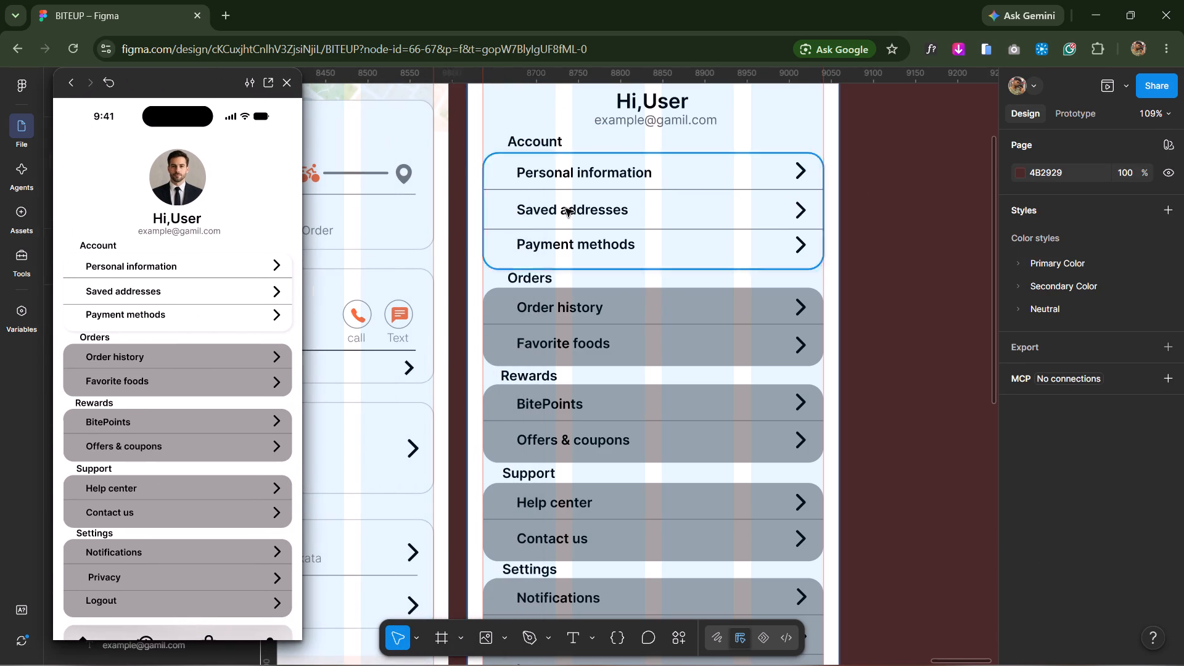
# Lighten the divider line below Personal information to stroke colour EEE5E5 and copy that hex value.
pyautogui.click(673, 188)
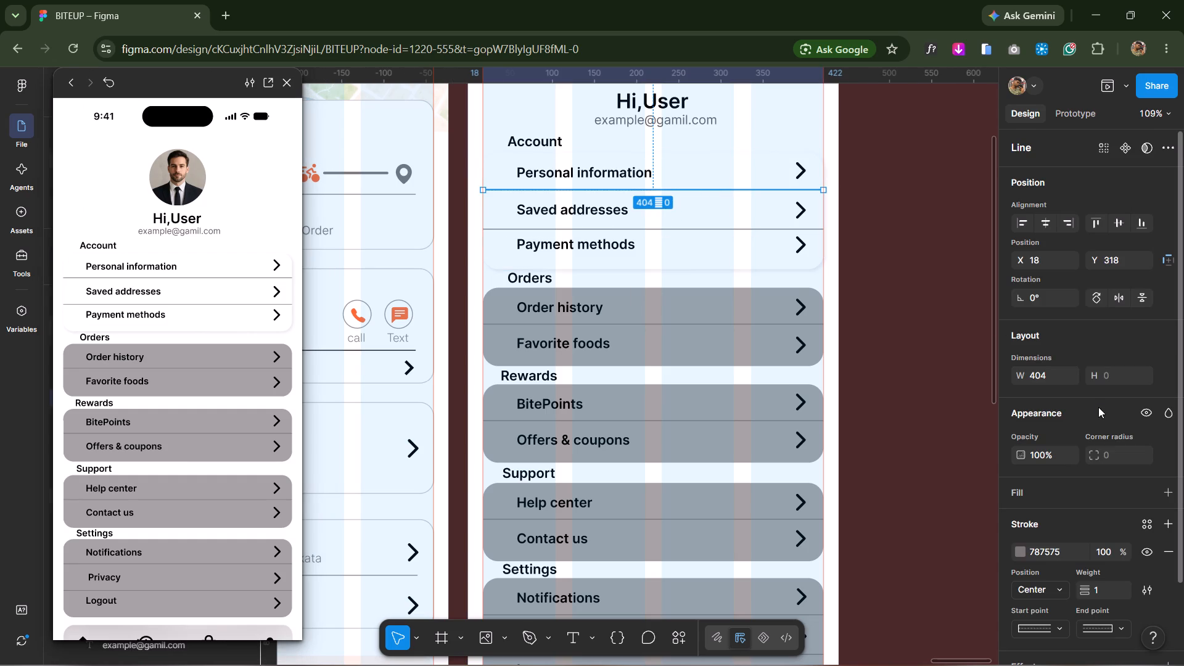
pyautogui.scroll(-5, 1119, 400)
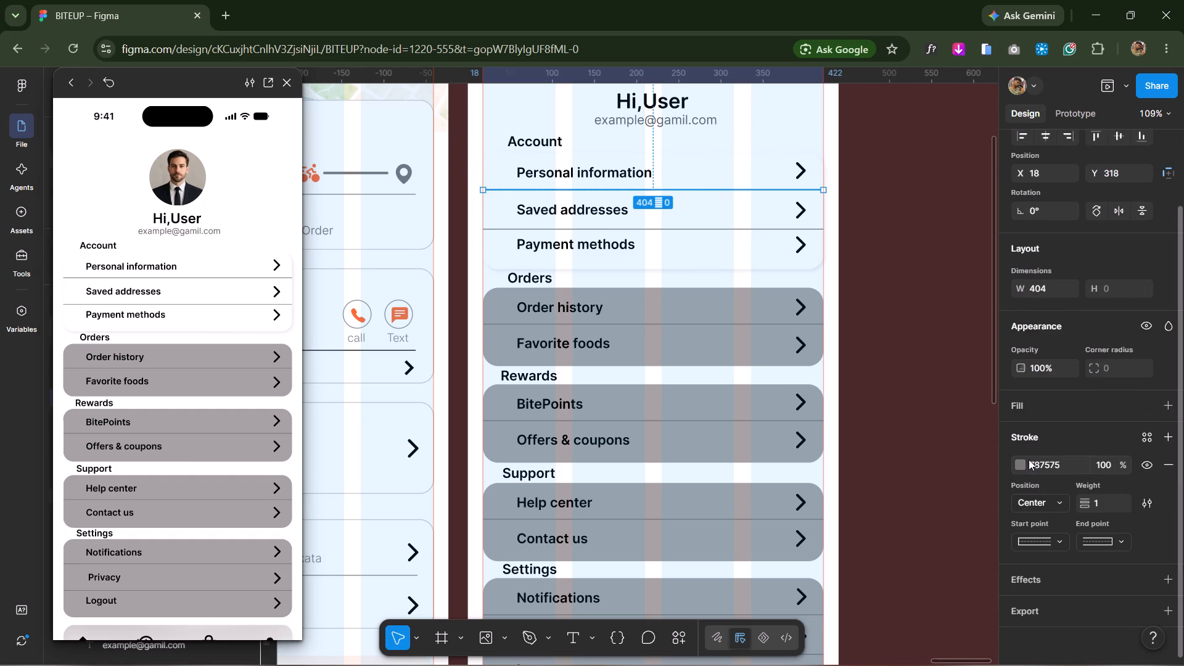
pyautogui.click(1019, 467)
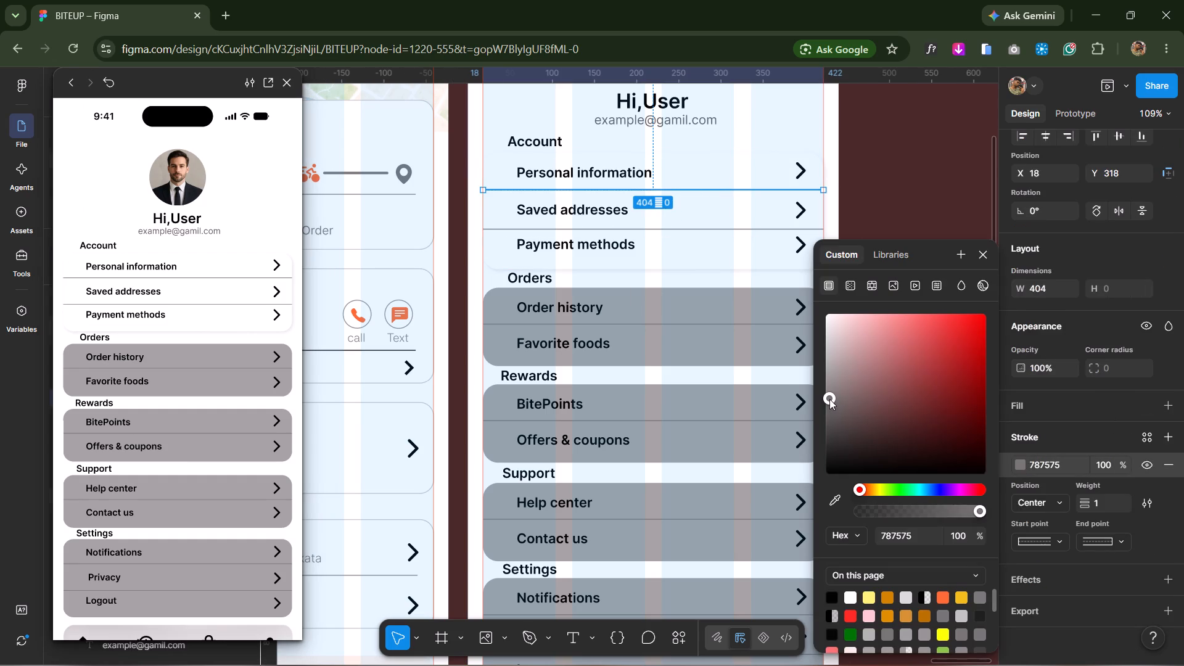
pyautogui.moveTo(829, 399); pyautogui.dragTo(831, 343)
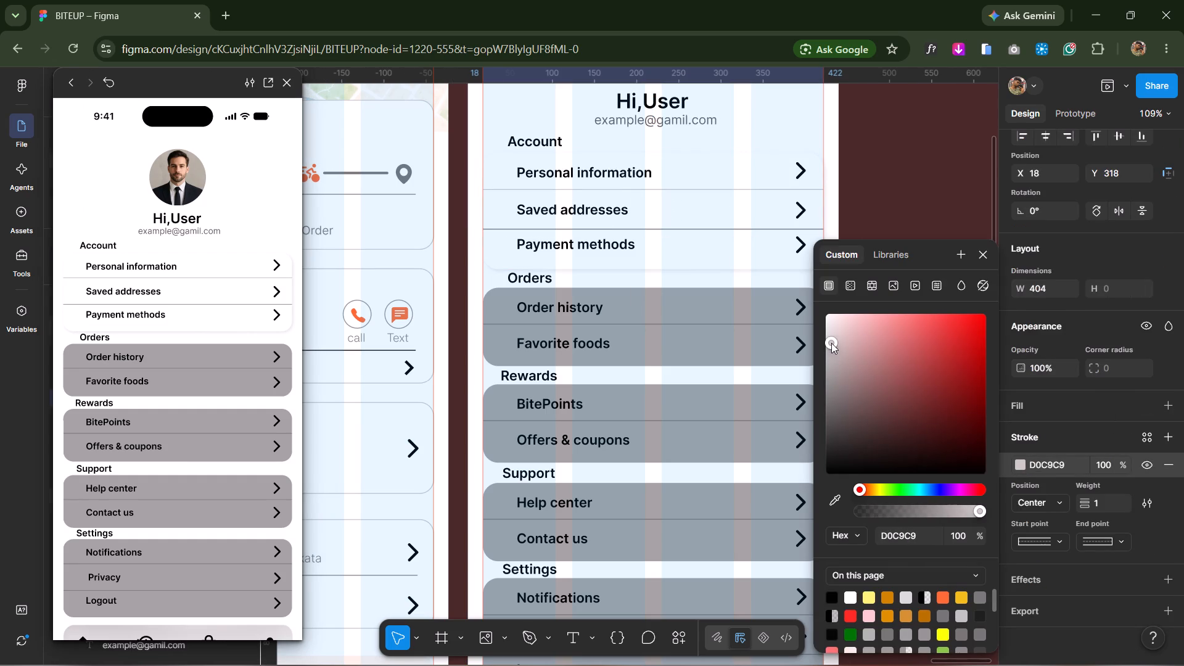
pyautogui.moveTo(831, 343); pyautogui.dragTo(831, 324)
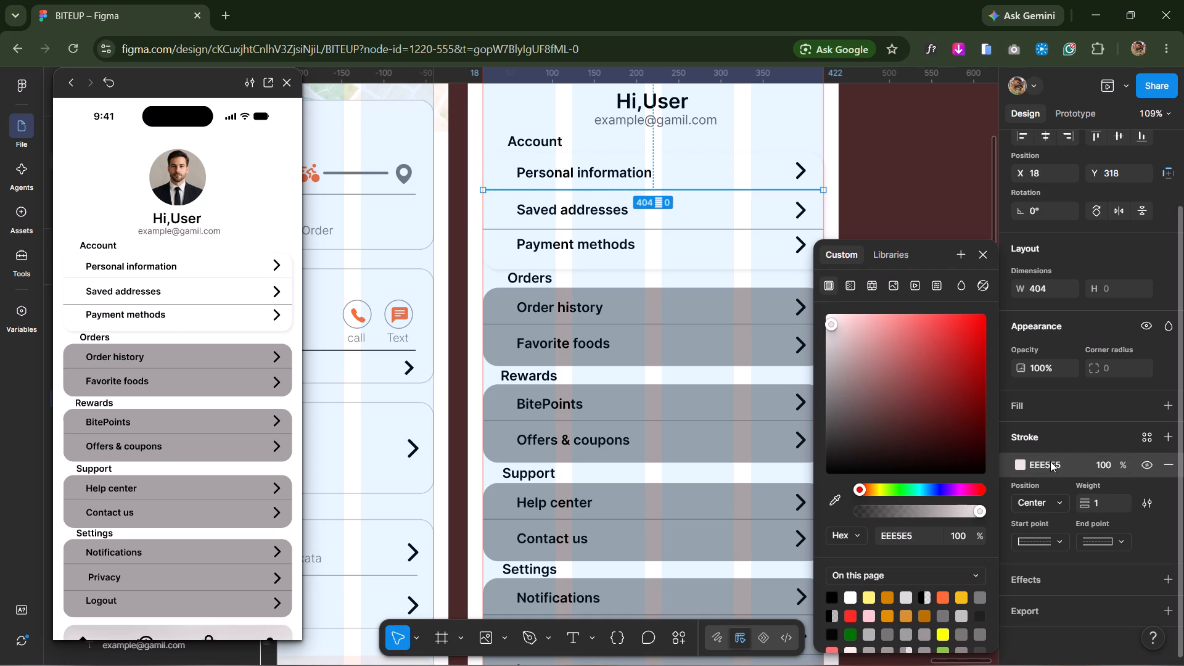
pyautogui.doubleClick(1050, 461)
pyautogui.hotkey('ctrl', 'c')
pyautogui.click(939, 332)
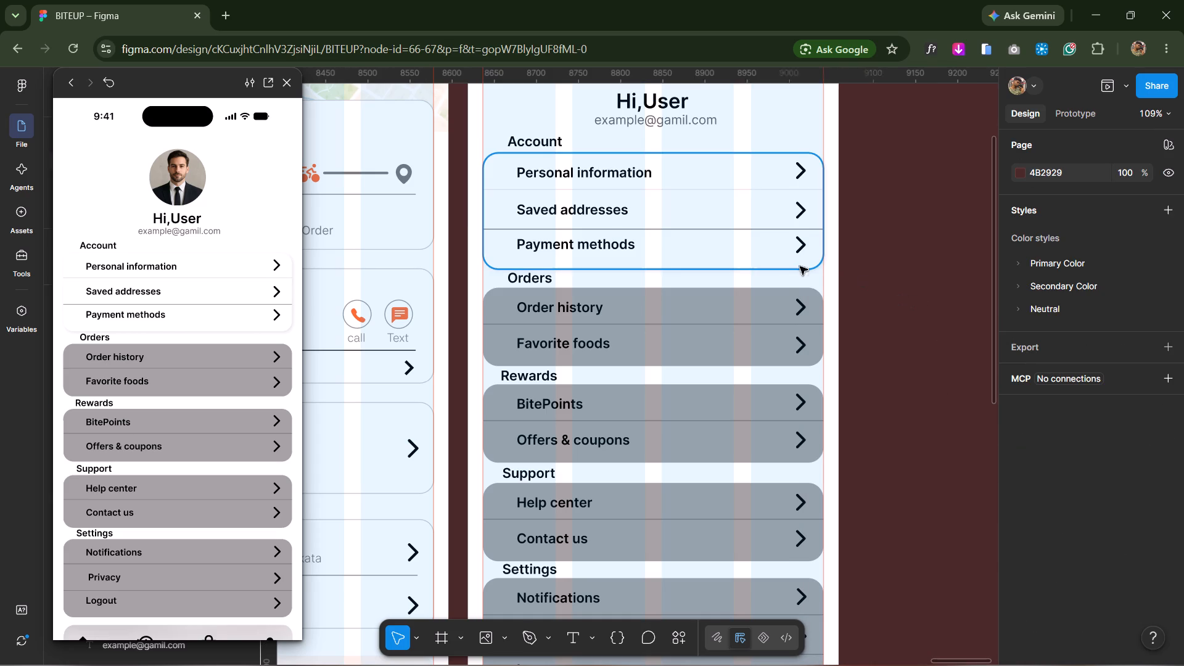
# Apply the copied stroke colour EEE5E5 to the divider line below Saved addresses.
pyautogui.click(768, 231)
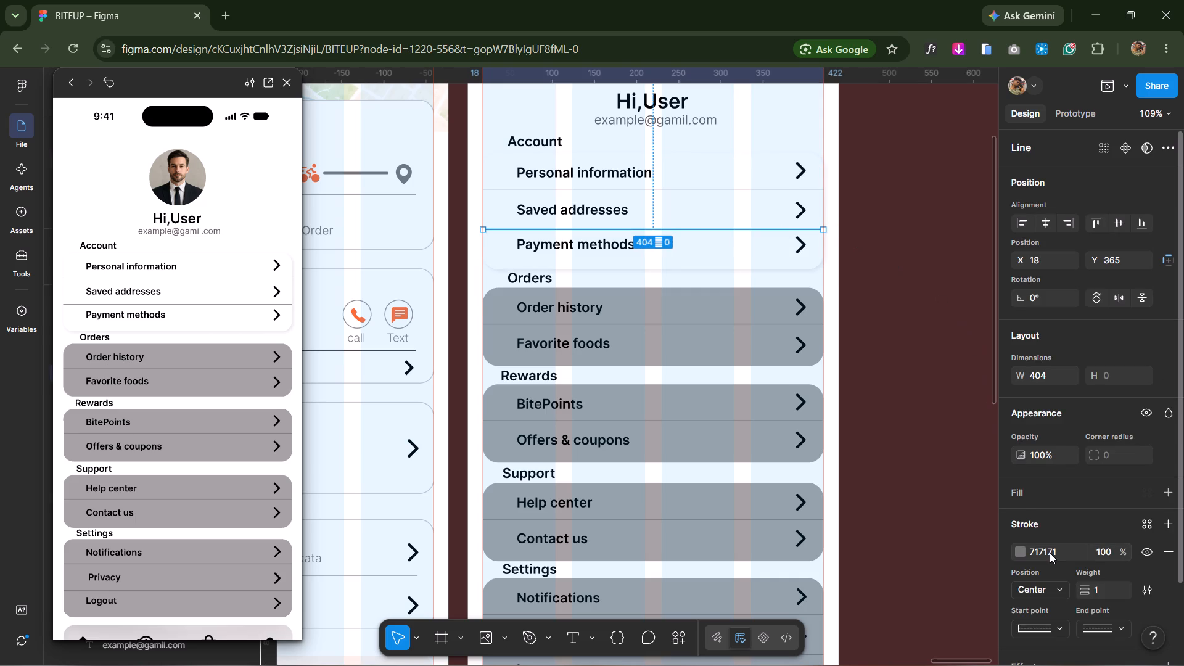
pyautogui.click(1050, 553)
pyautogui.hotkey('ctrl', 'v')
pyautogui.click(1053, 491)
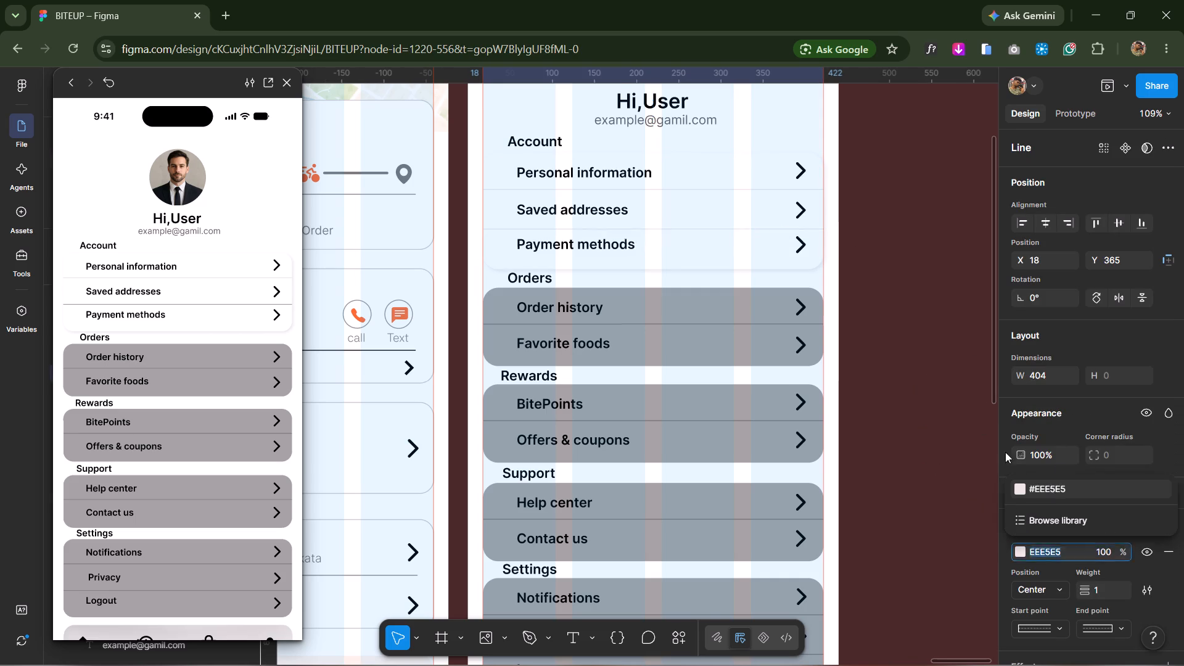
pyautogui.click(927, 351)
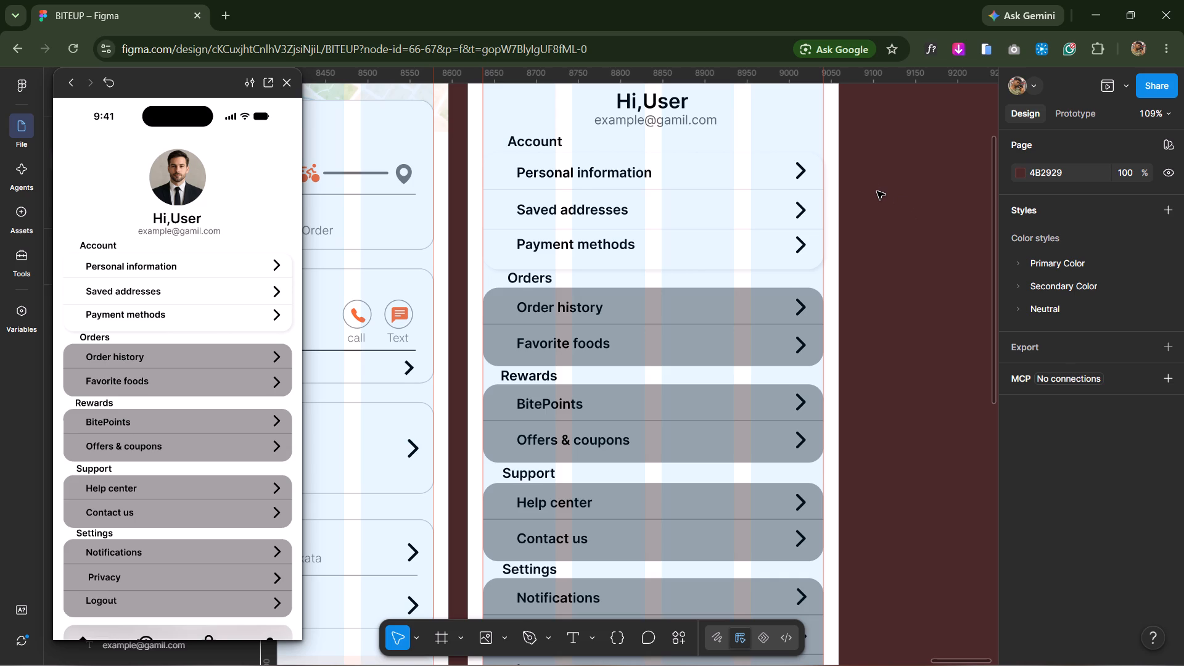
# Fill the Orders card's background rectangle with the White style from the Neutral library colours.
pyautogui.scroll(-5, 877, 192)
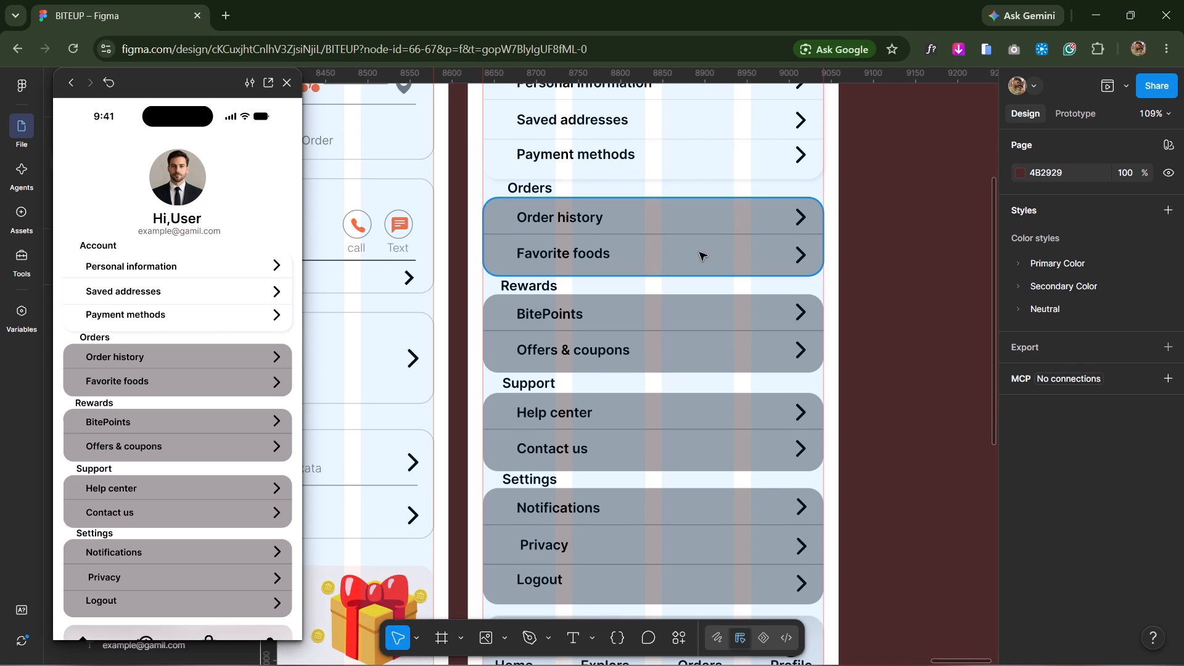
pyautogui.click(699, 252)
pyautogui.scroll(-1, 1037, 467)
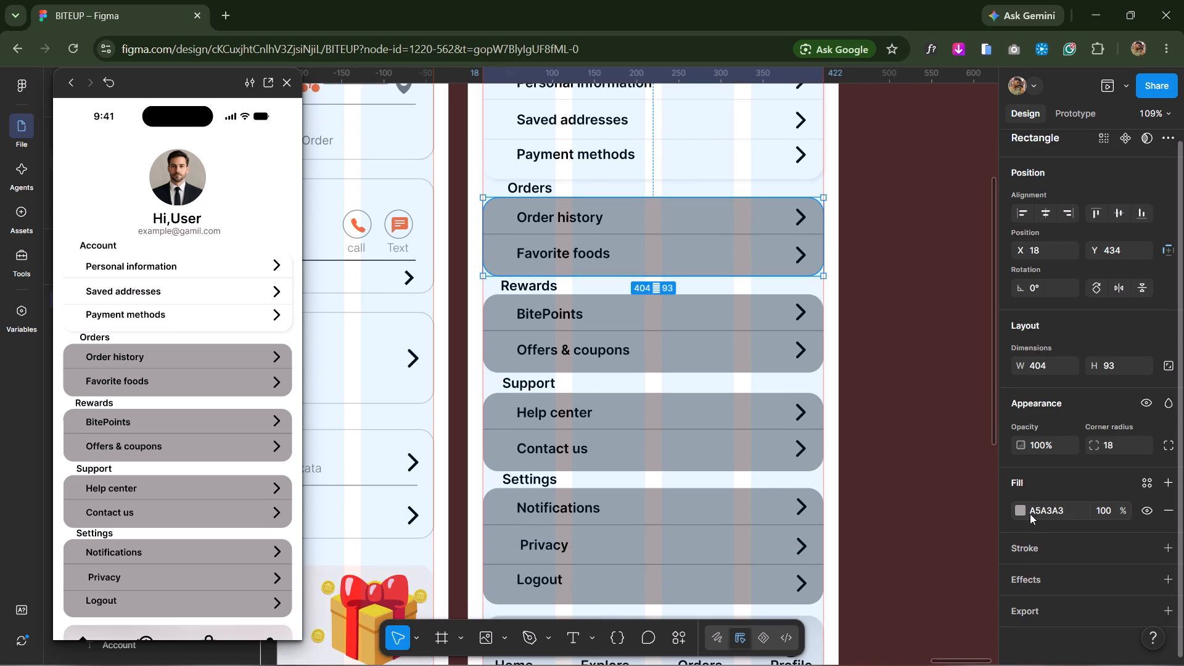
pyautogui.click(1022, 508)
pyautogui.click(890, 258)
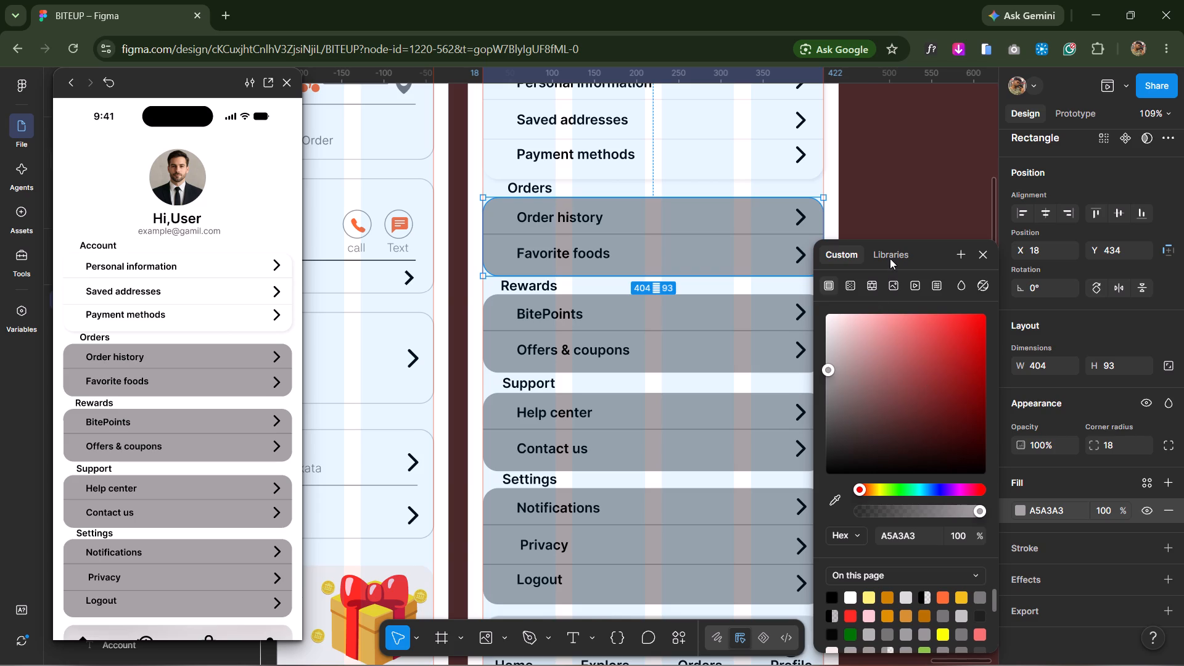
pyautogui.scroll(-2, 887, 466)
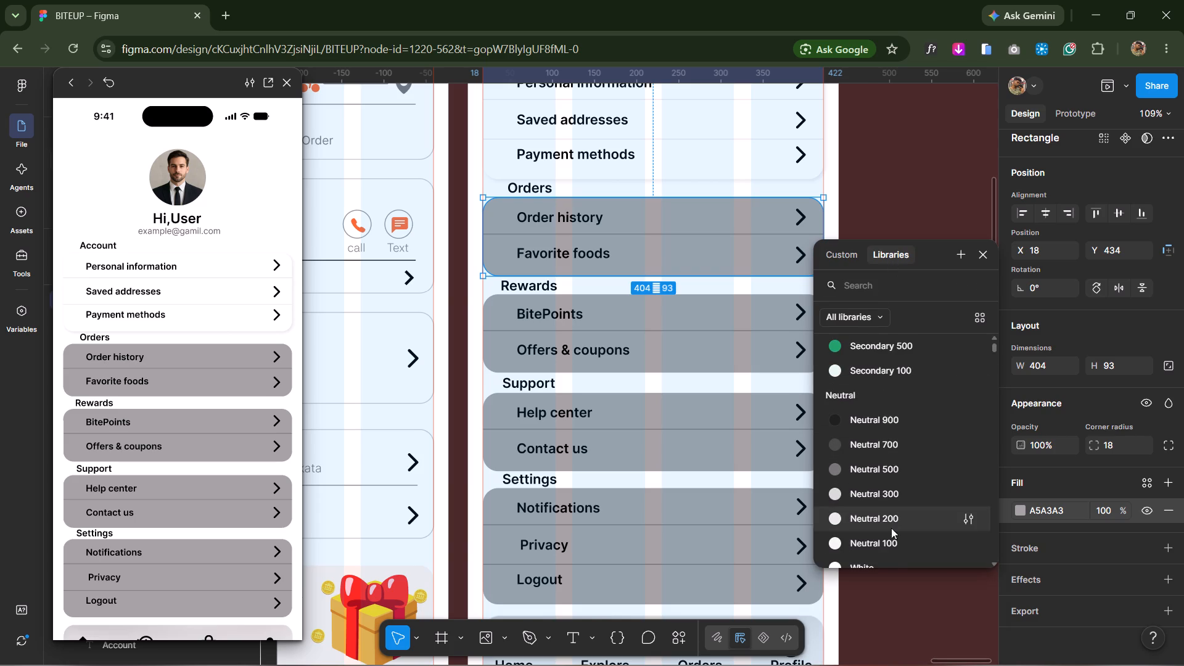
pyautogui.click(891, 550)
pyautogui.click(892, 238)
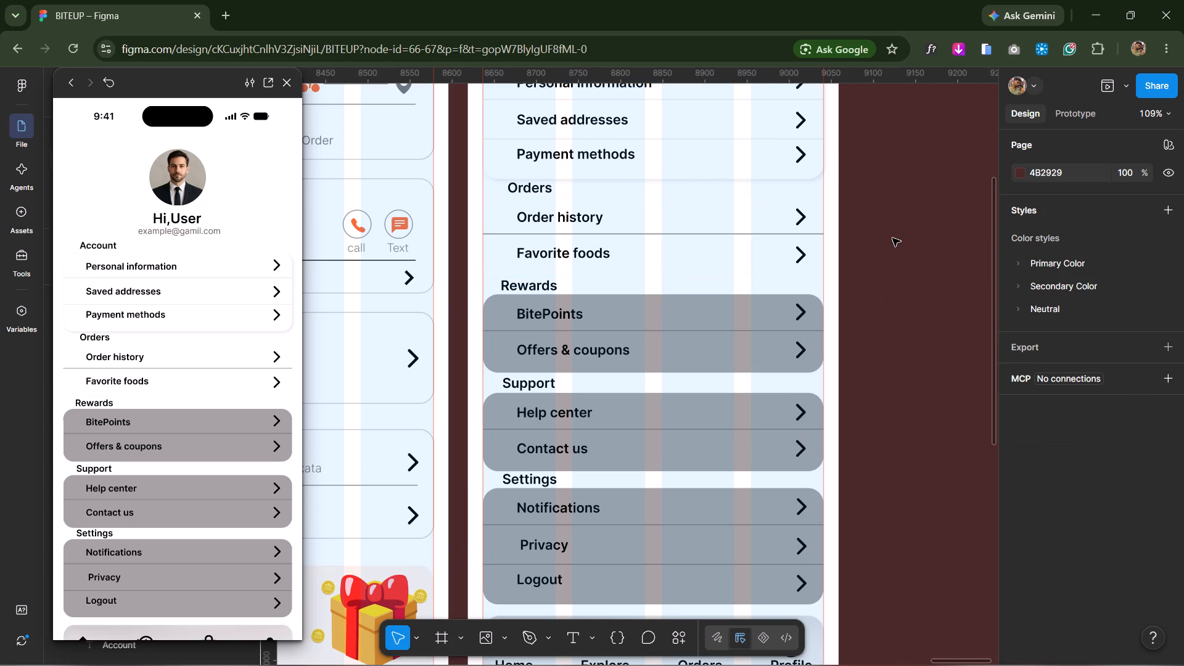
# Set the stroke colour of the divider line between Order history and Favorite foods to EEE5E5.
pyautogui.click(734, 236)
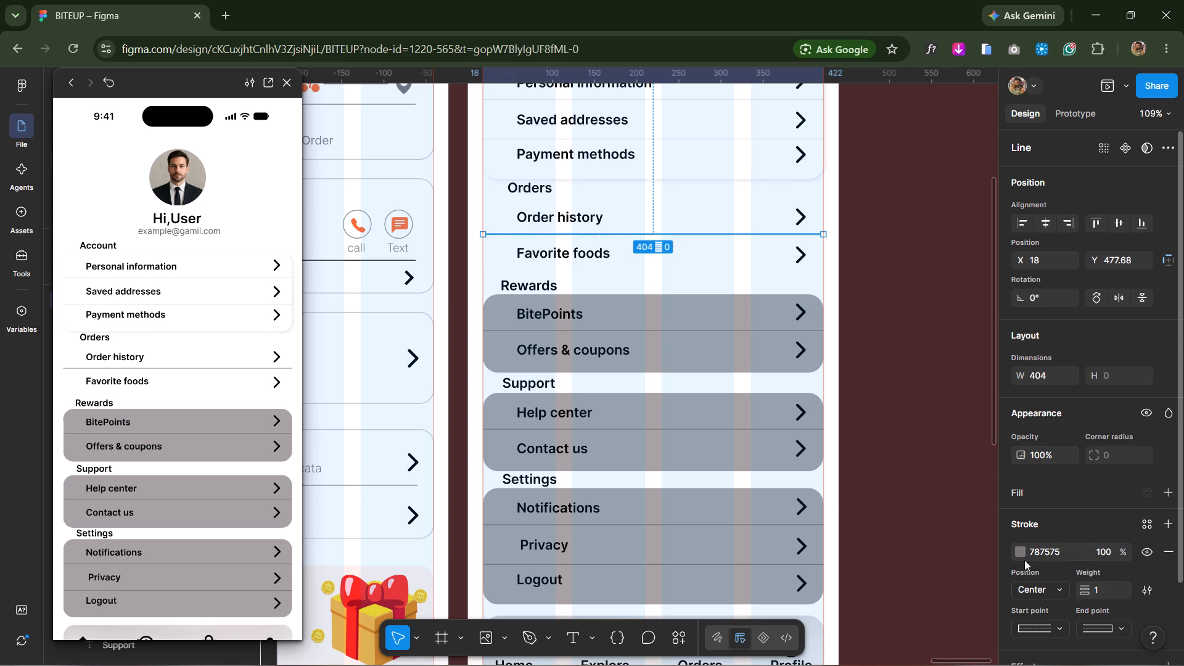
pyautogui.click(1036, 550)
pyautogui.hotkey('ctrl', 'v')
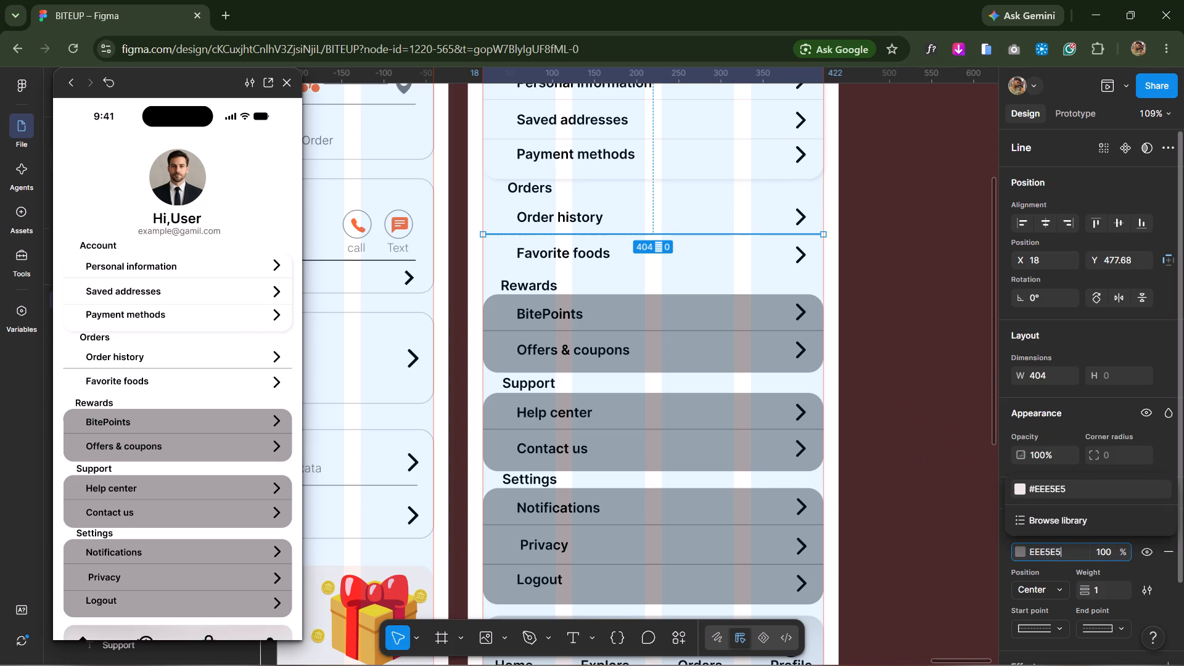
pyautogui.click(1063, 489)
pyautogui.click(929, 371)
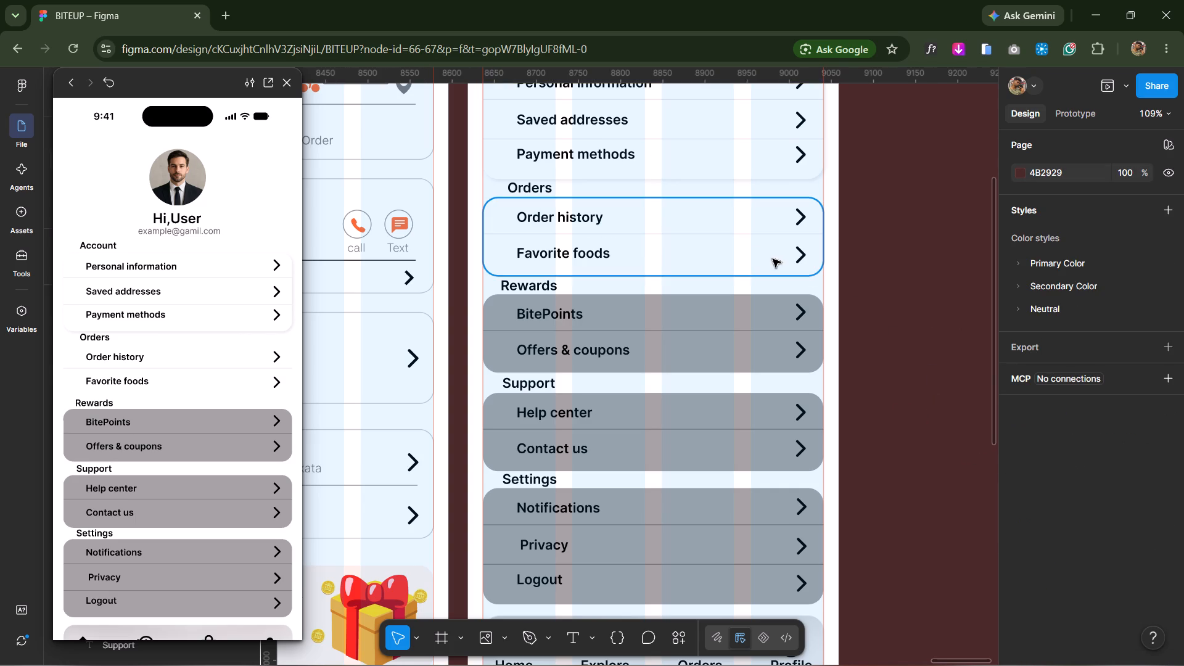
# Add a drop shadow to the Orders card's background rectangle with X 2, Y 2, blur 6 and 10% opacity.
pyautogui.click(663, 249)
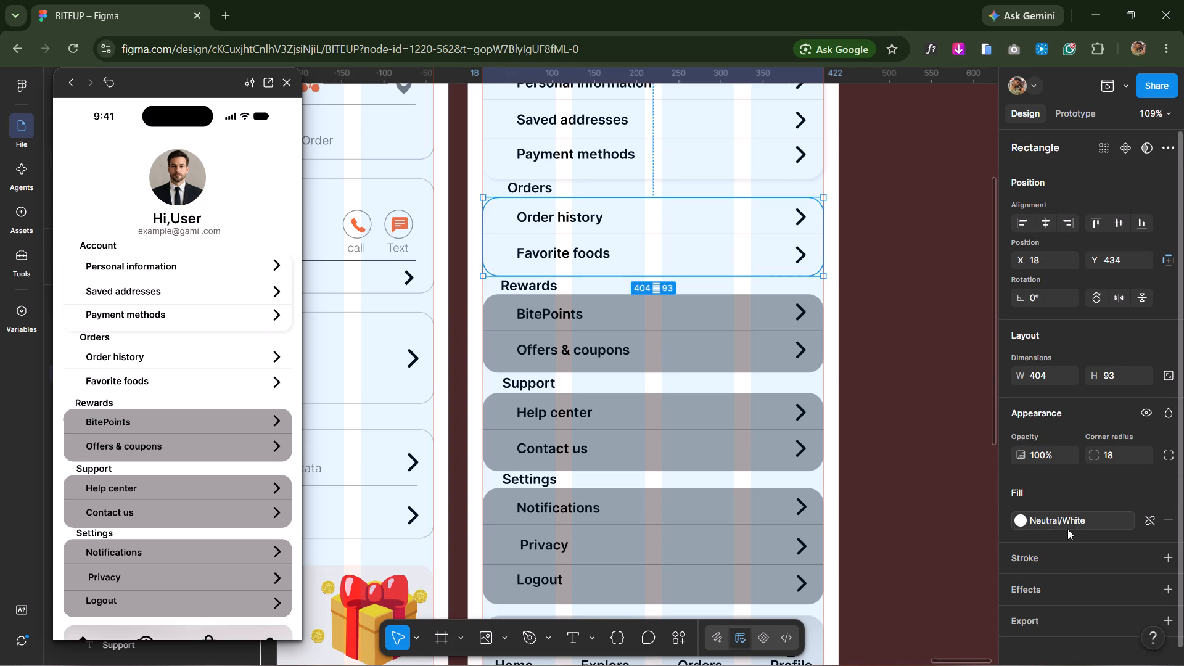
pyautogui.click(1051, 585)
pyautogui.click(1109, 453)
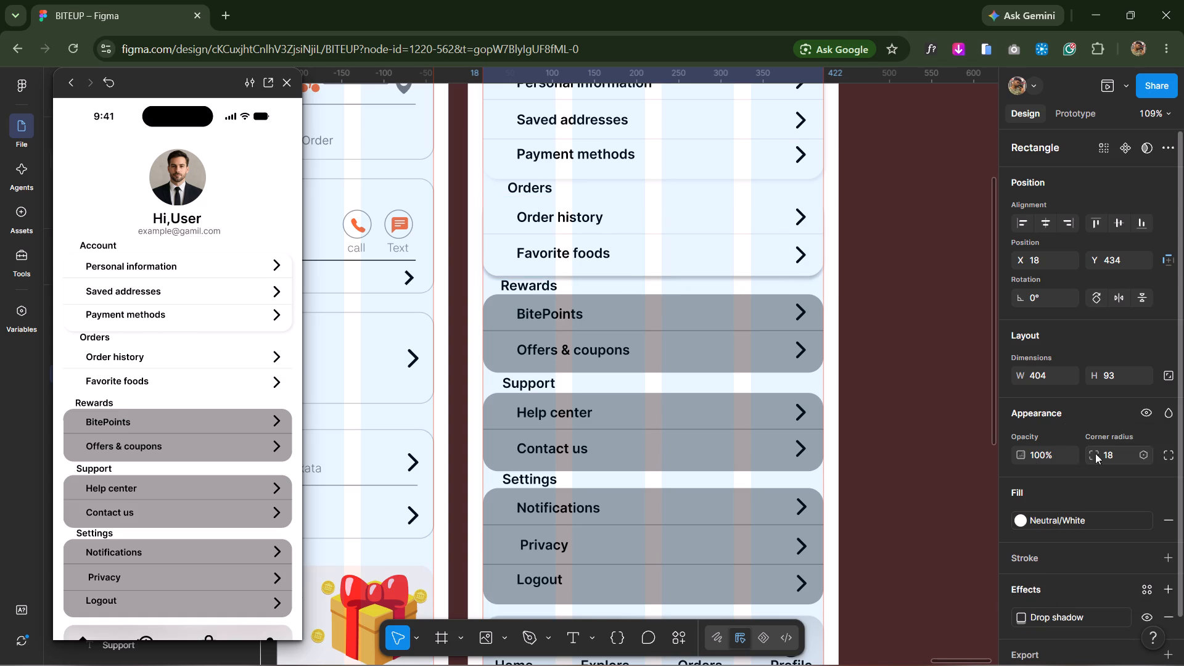
pyautogui.click(953, 532)
pyautogui.press('2')
pyautogui.click(952, 557)
pyautogui.press('2')
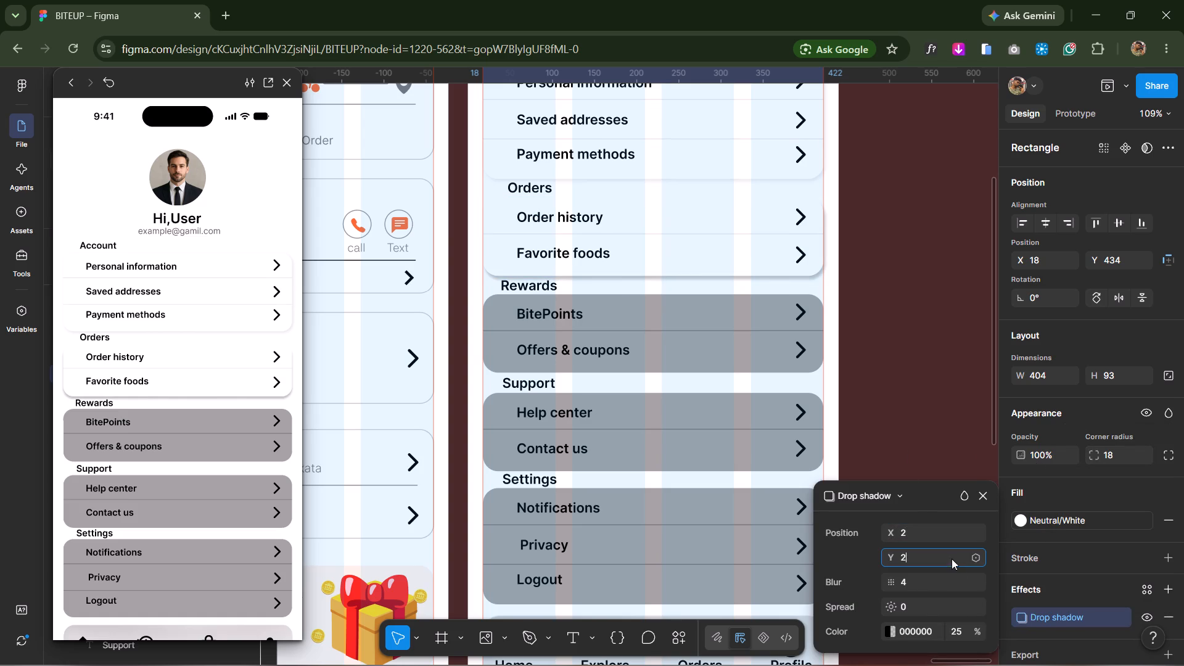
pyautogui.click(949, 573)
pyautogui.press('6')
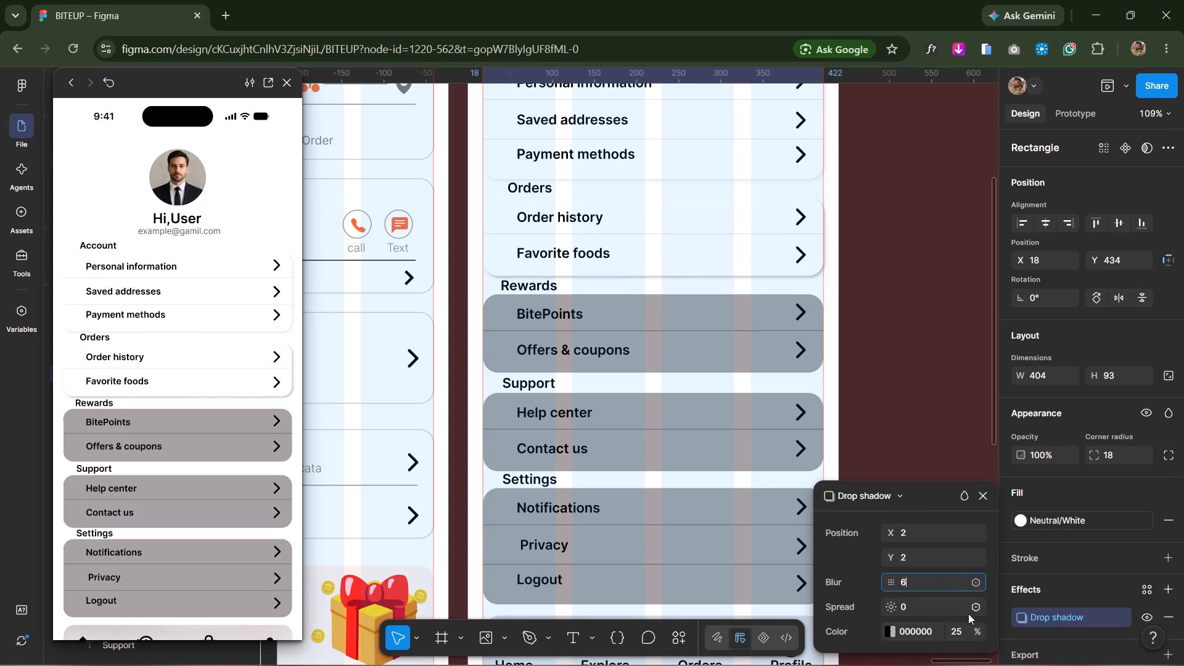
pyautogui.click(963, 627)
pyautogui.press('1')
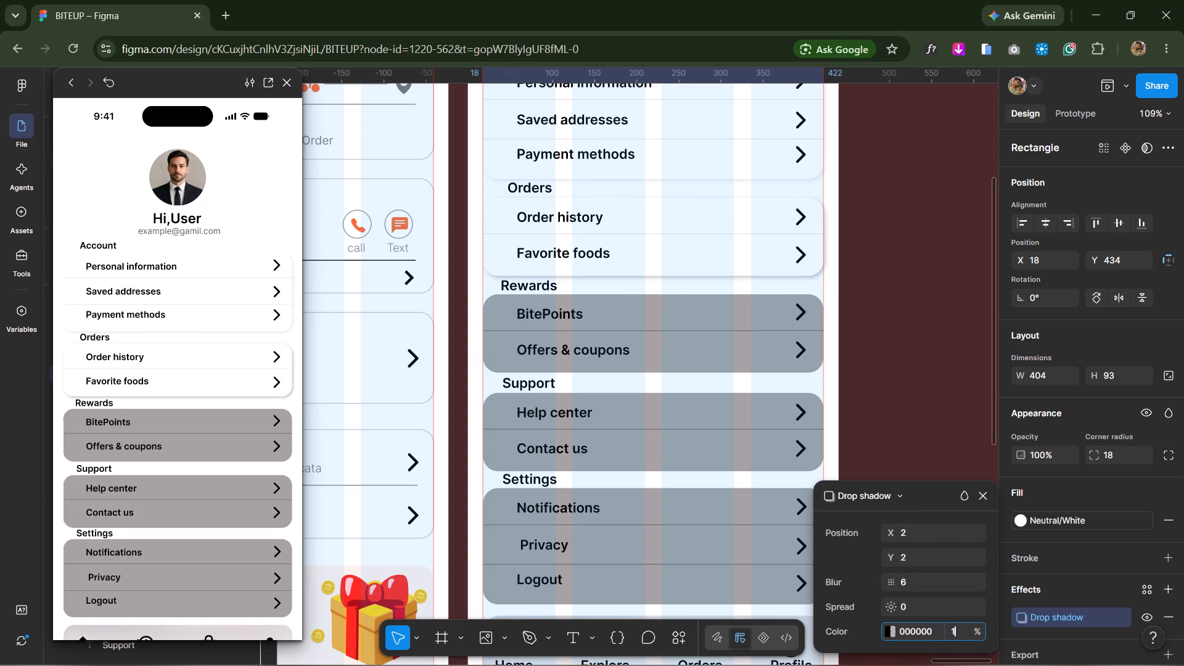
pyautogui.press('0')
pyautogui.click(940, 411)
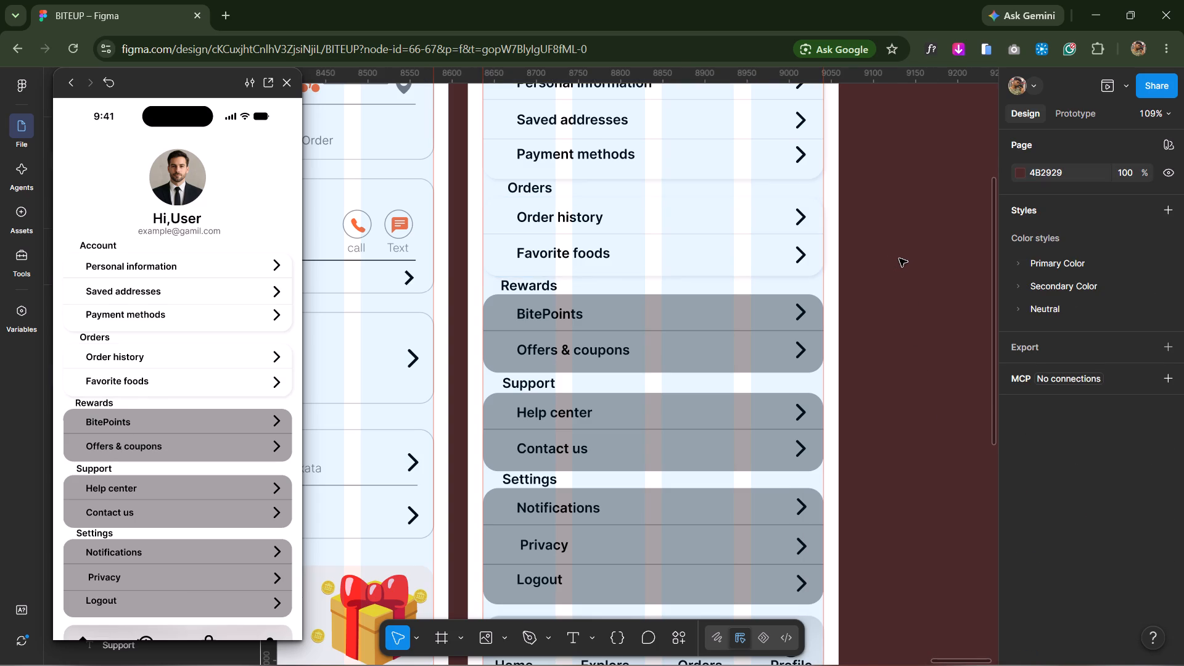
# Fill the Rewards card's background rectangle with the White style from the Neutral library colours.
pyautogui.scroll(-3, 919, 269)
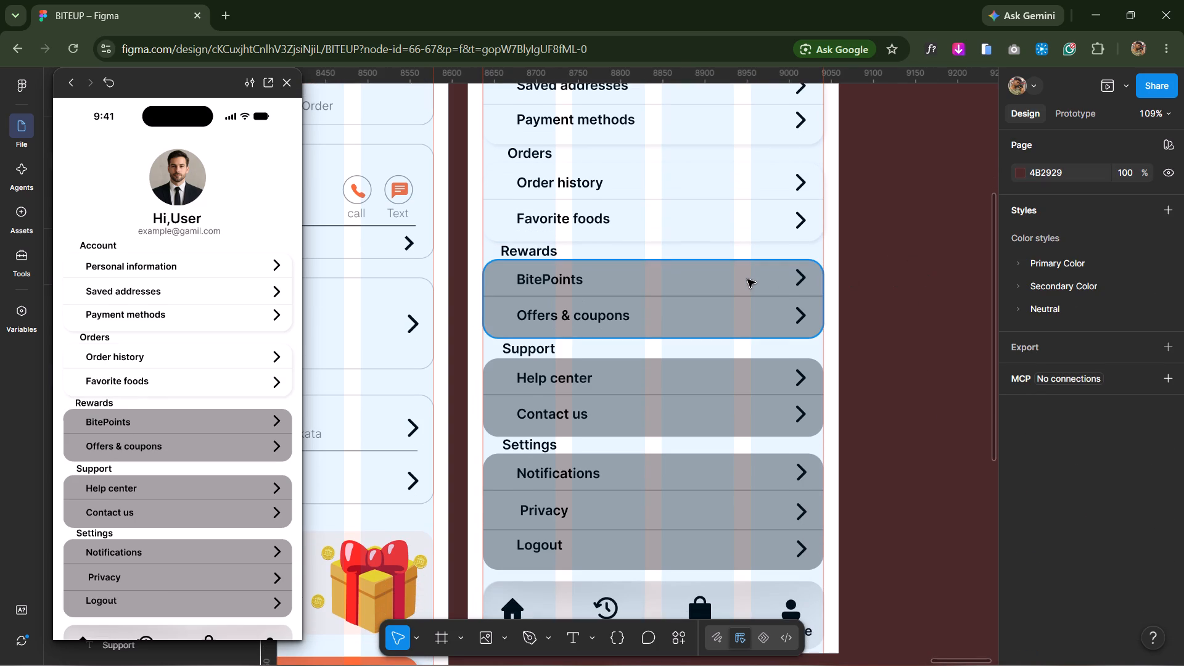
pyautogui.click(747, 279)
pyautogui.scroll(-2, 1040, 440)
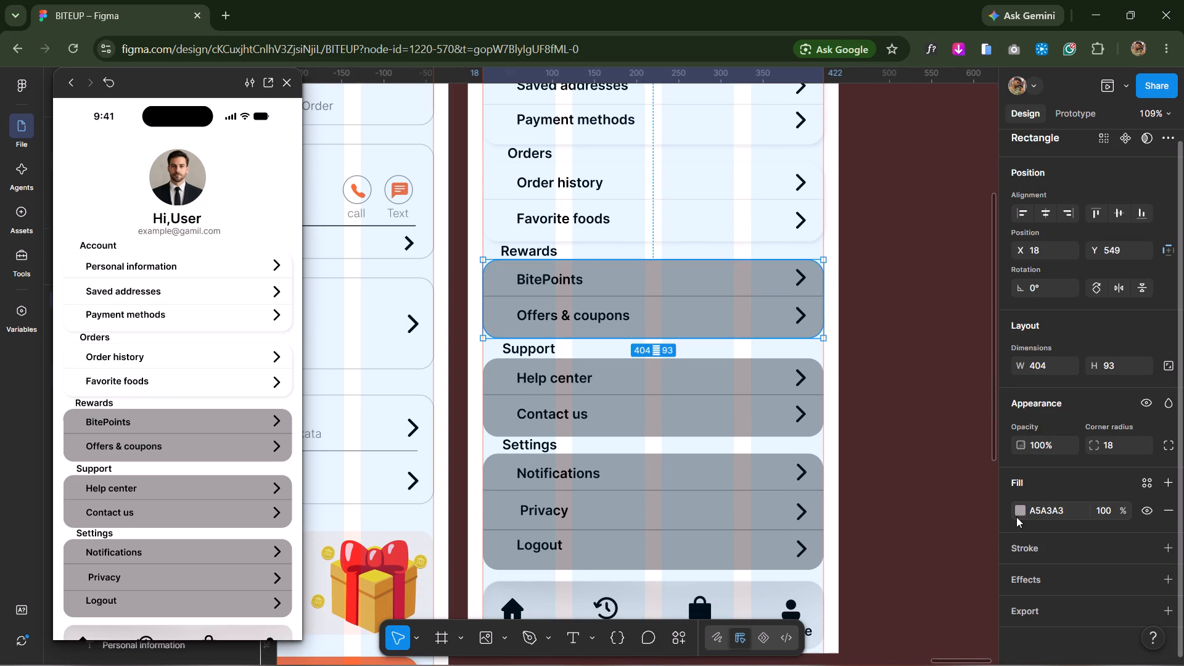
pyautogui.click(1016, 508)
pyautogui.click(895, 259)
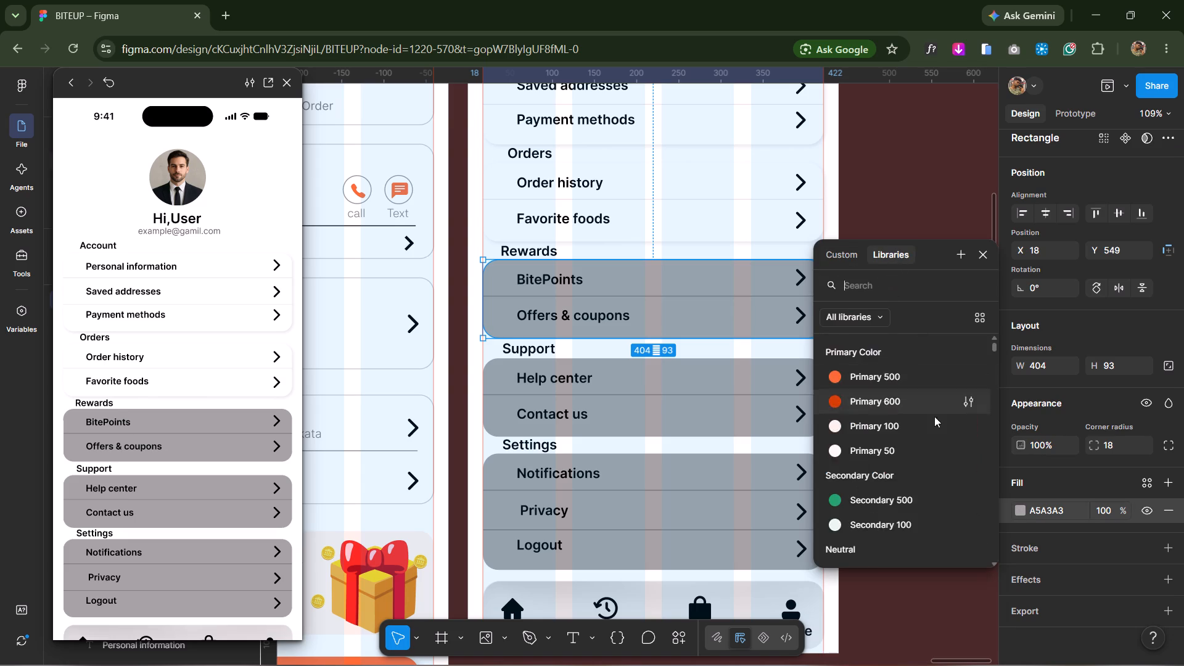
pyautogui.scroll(-5, 933, 430)
pyautogui.click(918, 348)
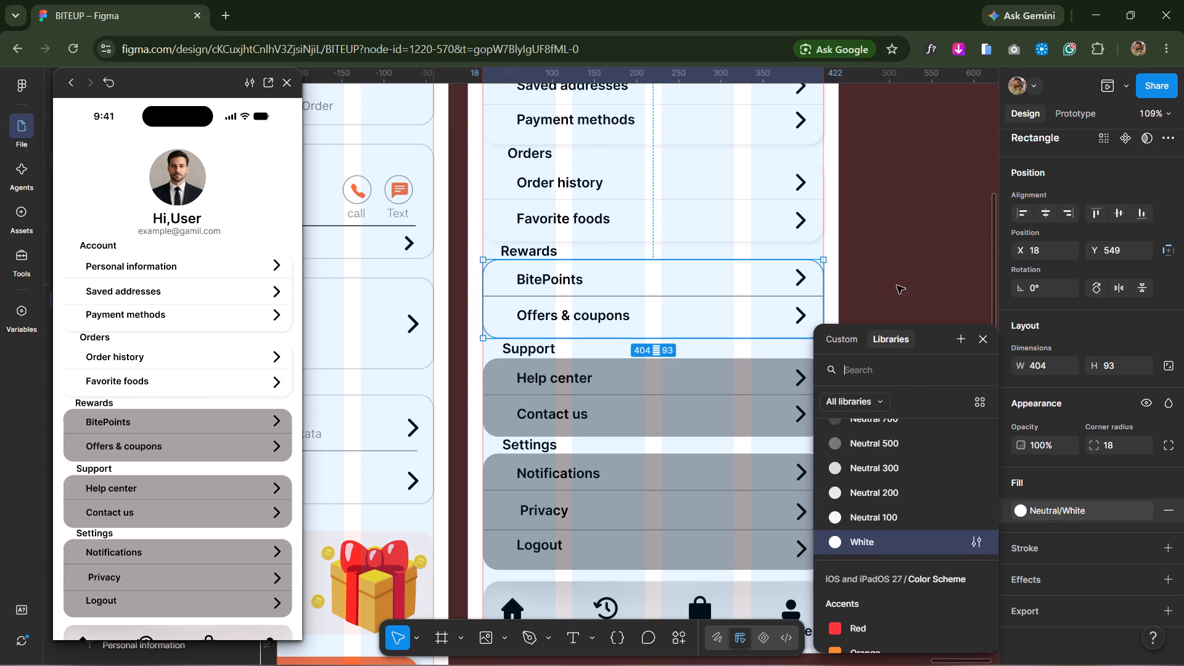
pyautogui.click(903, 229)
# Set the stroke colour of the divider line between BitePoints and Offers & coupons to EEE5E5.
pyautogui.click(774, 294)
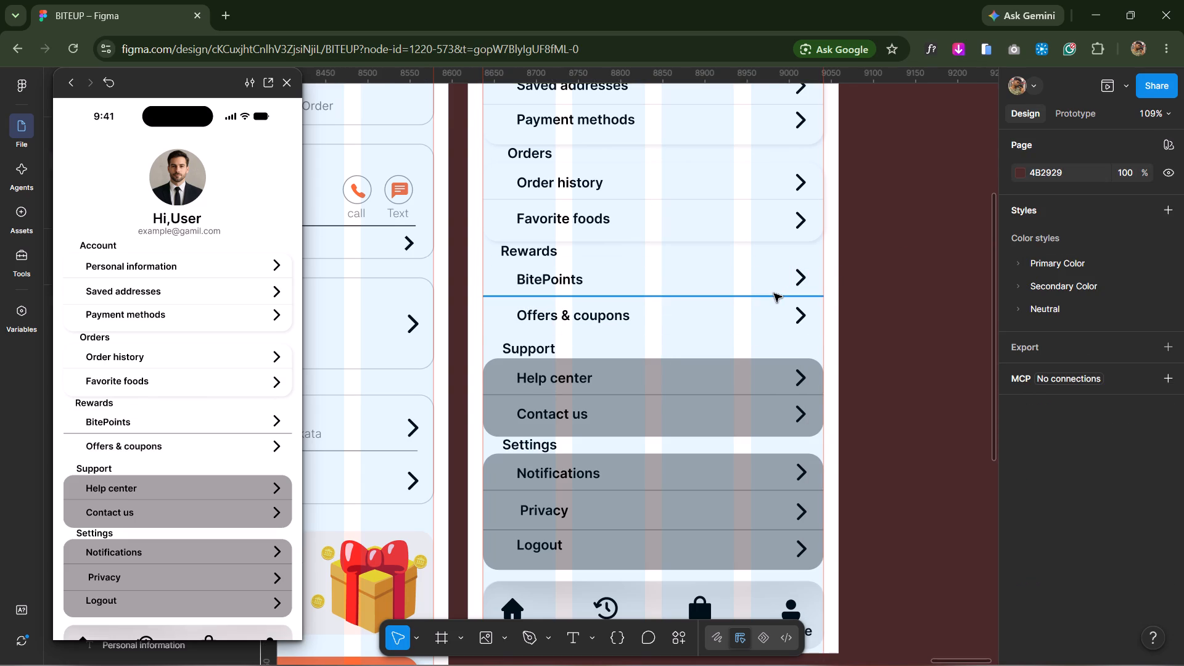
pyautogui.scroll(-2, 1081, 467)
pyautogui.click(1037, 464)
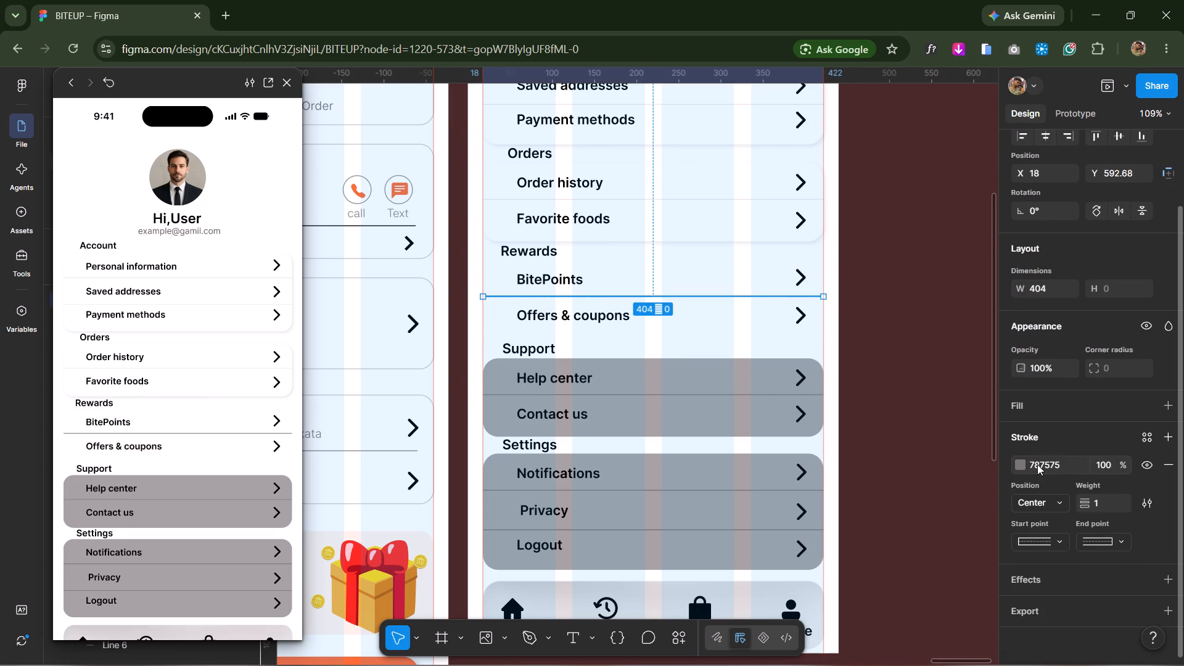
pyautogui.hotkey('ctrl', 'v')
pyautogui.click(1029, 493)
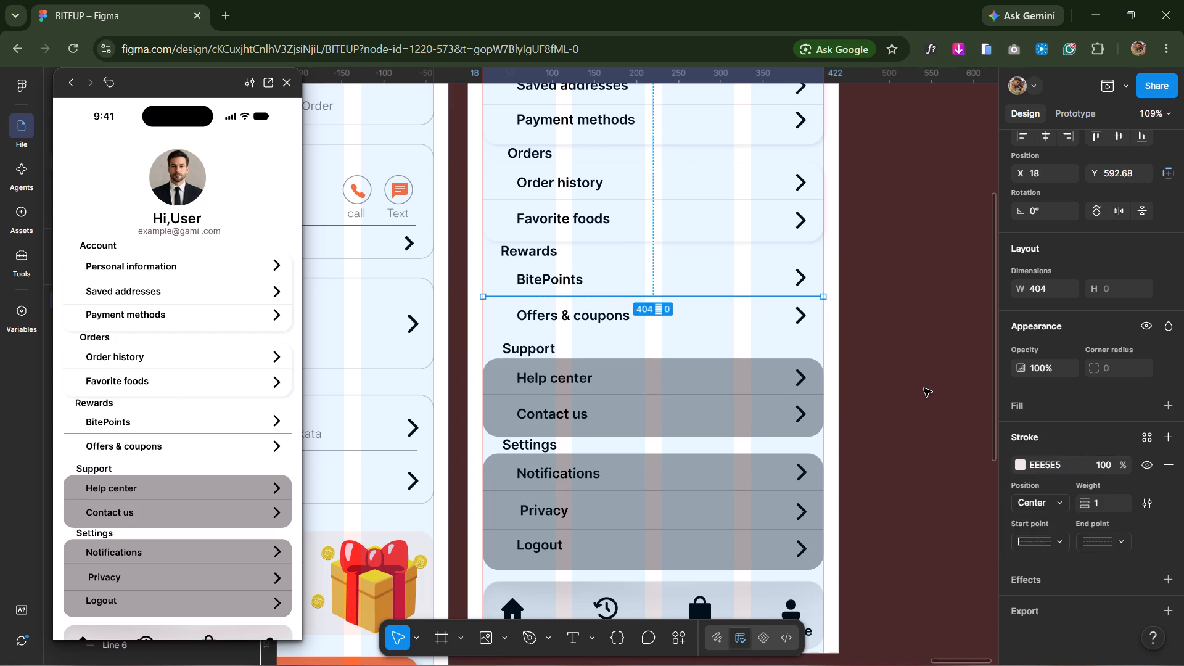
pyautogui.click(923, 387)
# Add a drop shadow to the Rewards card's background rectangle with X 2, Y 2, blur 6 and 10% opacity.
pyautogui.click(744, 313)
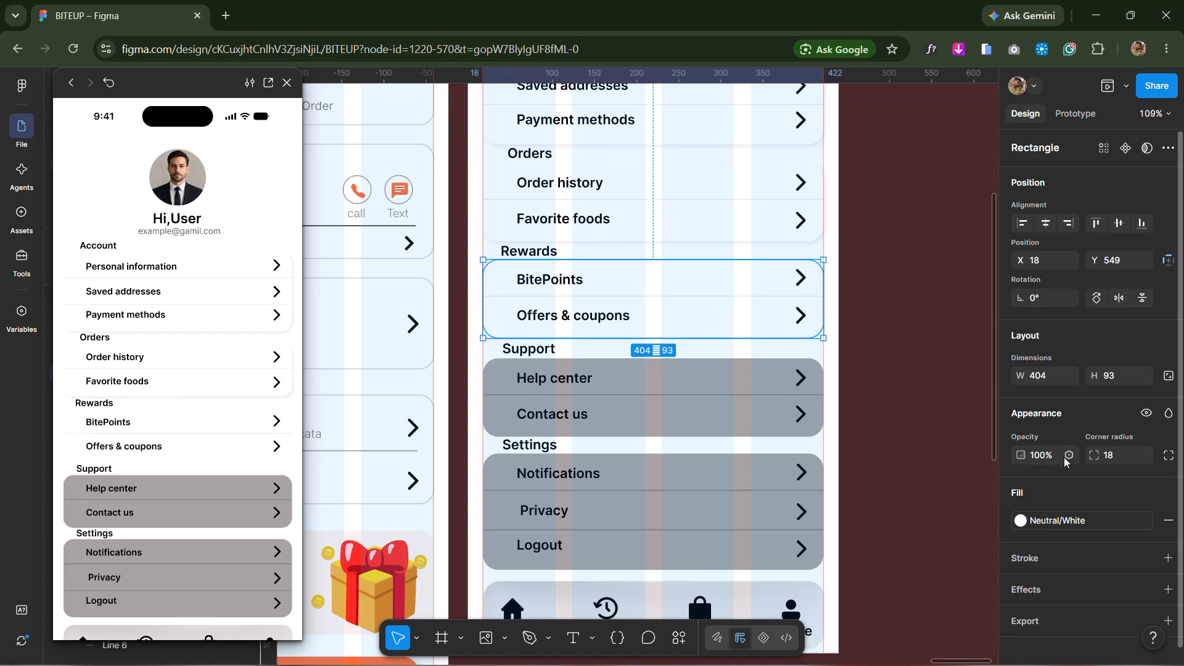
pyautogui.scroll(-1, 1067, 464)
pyautogui.click(1034, 572)
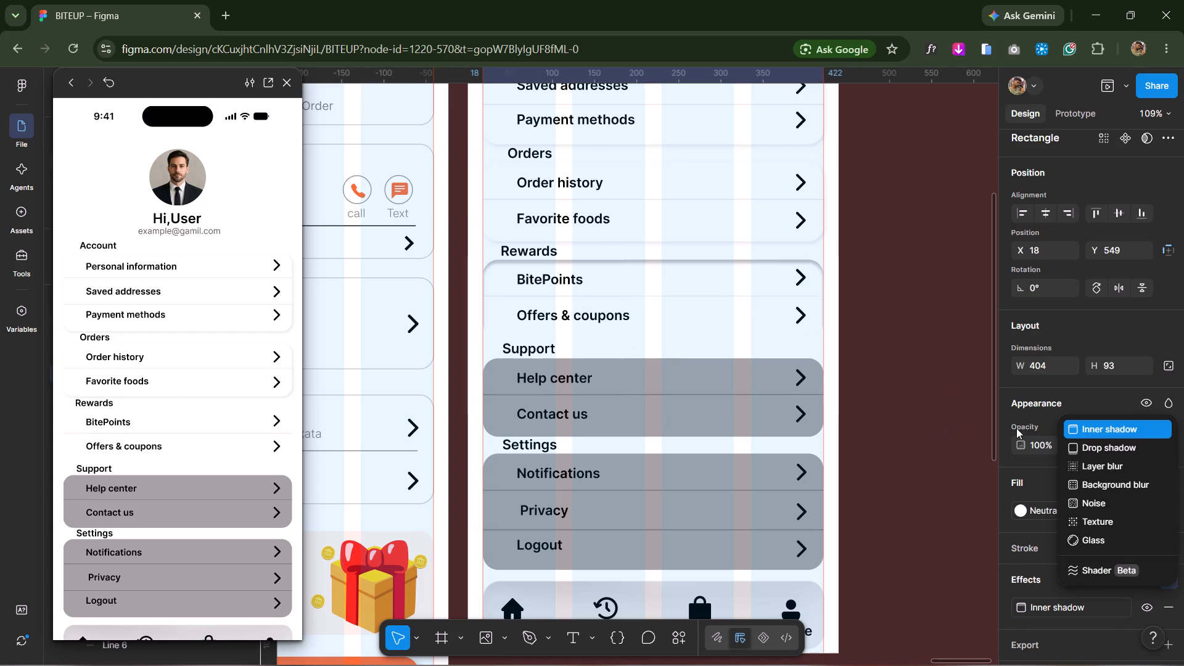
pyautogui.click(1086, 454)
pyautogui.click(916, 527)
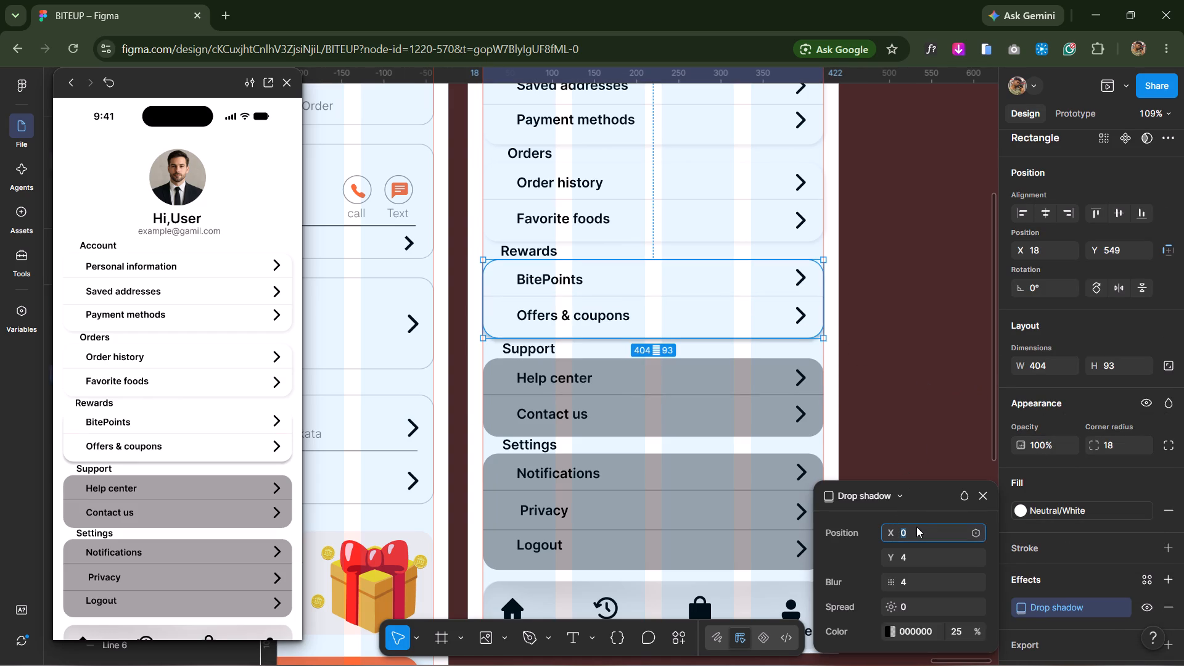
pyautogui.press('2')
pyautogui.click(921, 552)
pyautogui.press('2')
pyautogui.click(924, 583)
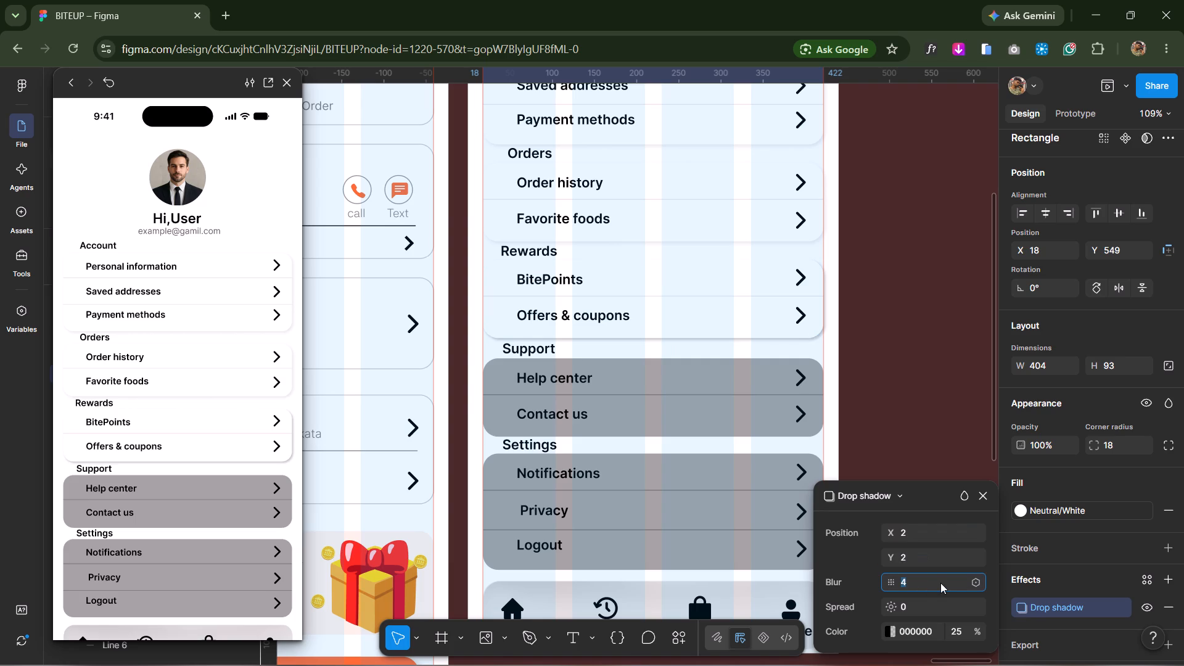
pyautogui.press('6')
pyautogui.click(953, 626)
pyautogui.press('1')
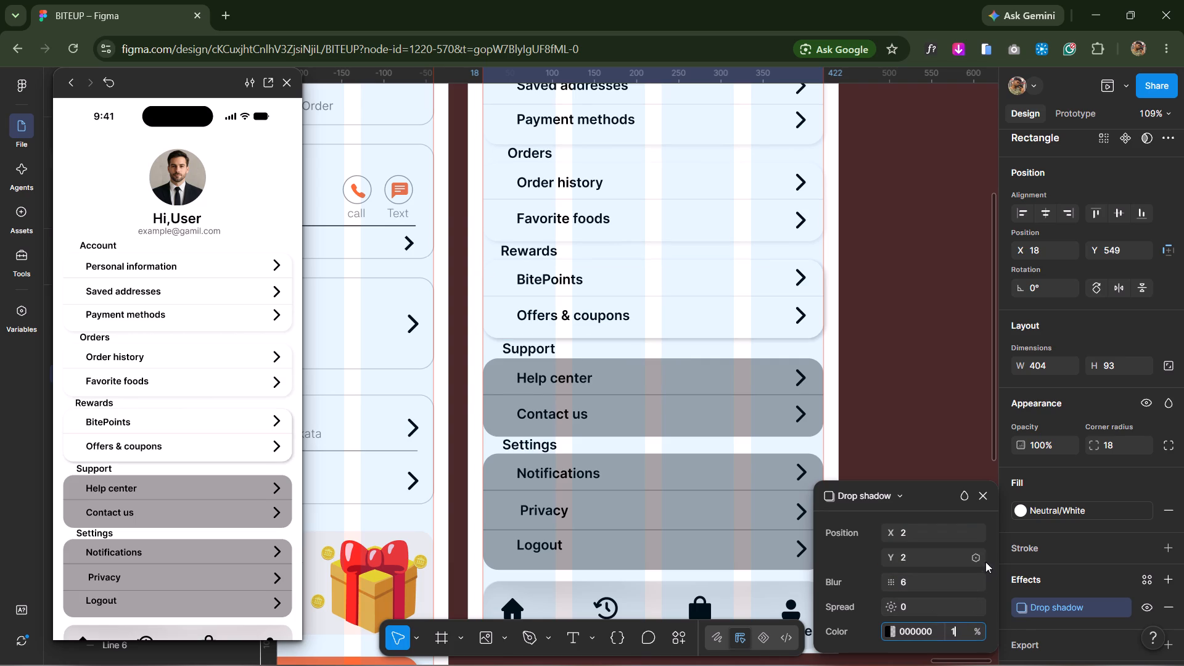
pyautogui.press('0')
pyautogui.click(888, 290)
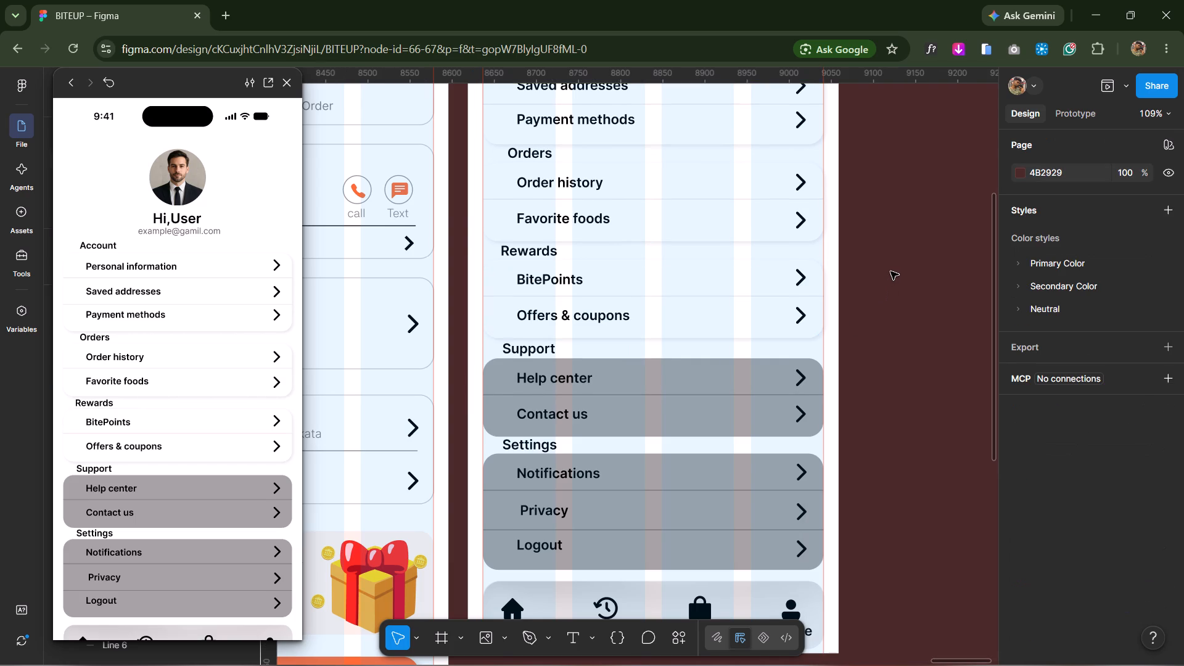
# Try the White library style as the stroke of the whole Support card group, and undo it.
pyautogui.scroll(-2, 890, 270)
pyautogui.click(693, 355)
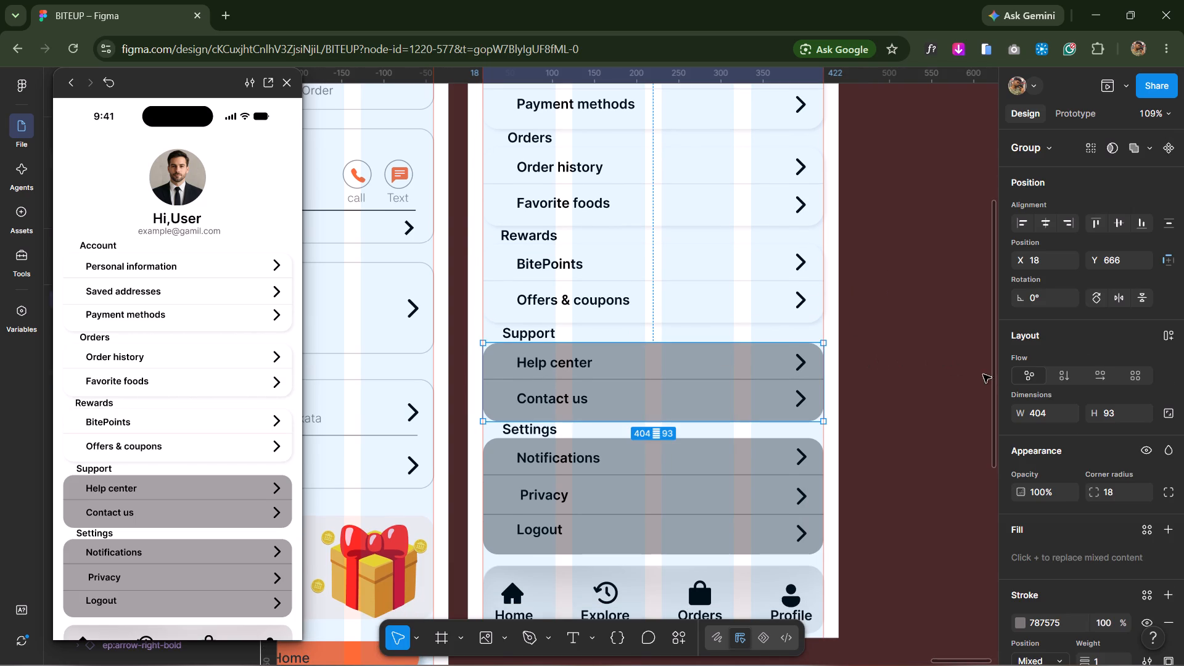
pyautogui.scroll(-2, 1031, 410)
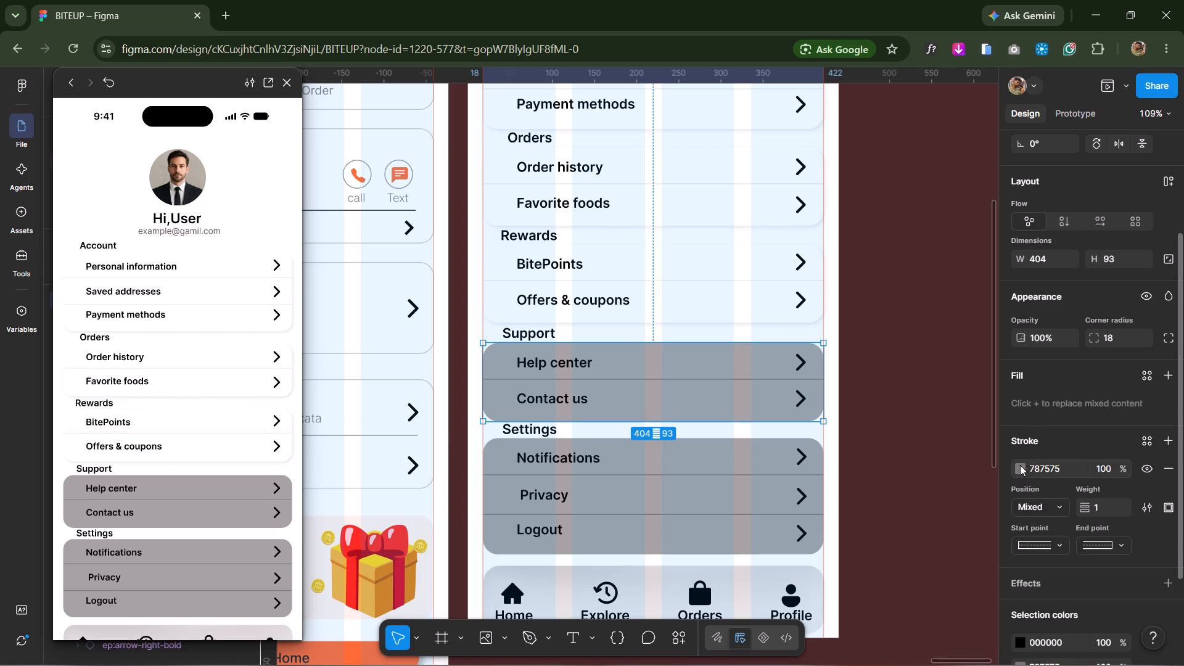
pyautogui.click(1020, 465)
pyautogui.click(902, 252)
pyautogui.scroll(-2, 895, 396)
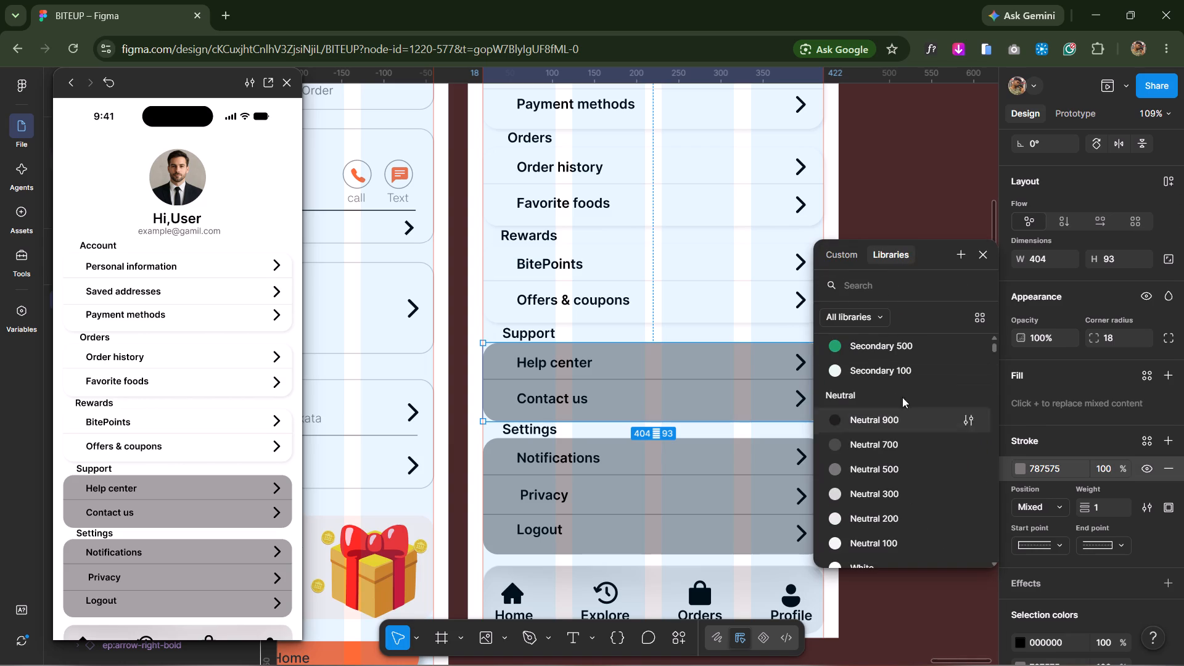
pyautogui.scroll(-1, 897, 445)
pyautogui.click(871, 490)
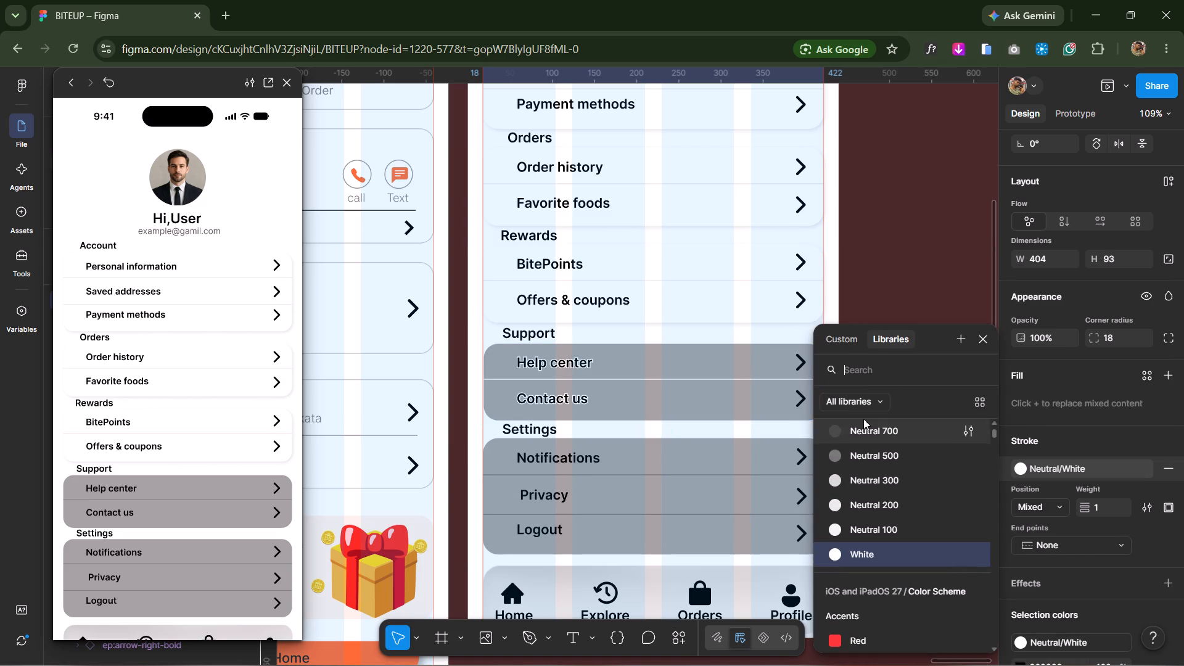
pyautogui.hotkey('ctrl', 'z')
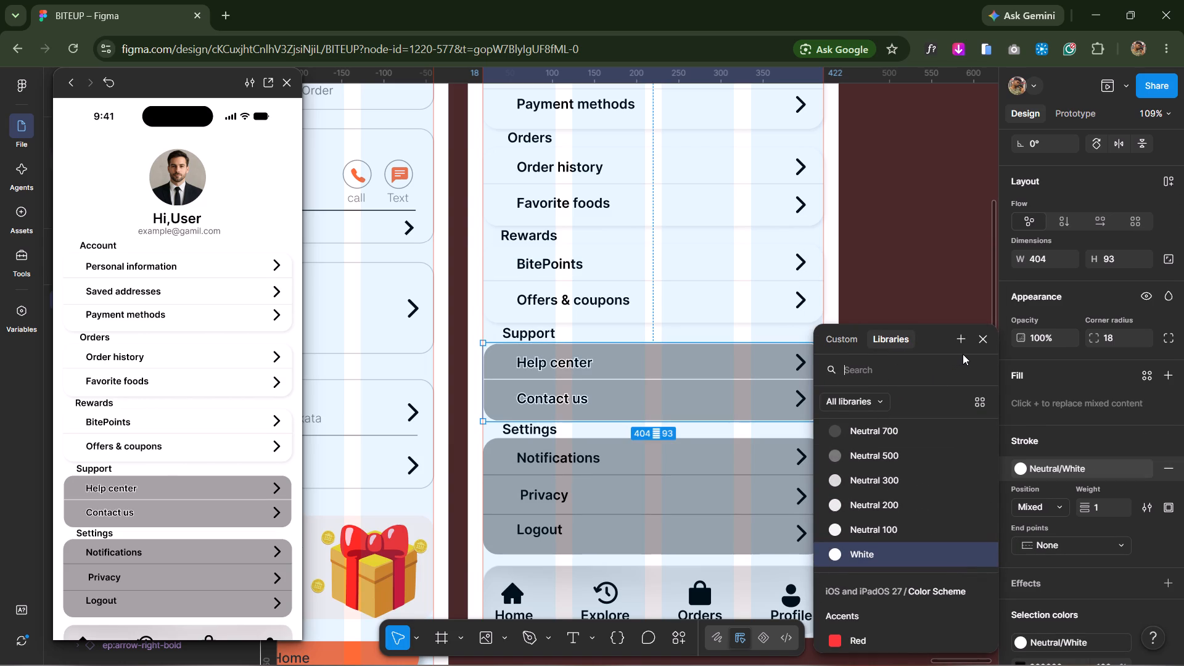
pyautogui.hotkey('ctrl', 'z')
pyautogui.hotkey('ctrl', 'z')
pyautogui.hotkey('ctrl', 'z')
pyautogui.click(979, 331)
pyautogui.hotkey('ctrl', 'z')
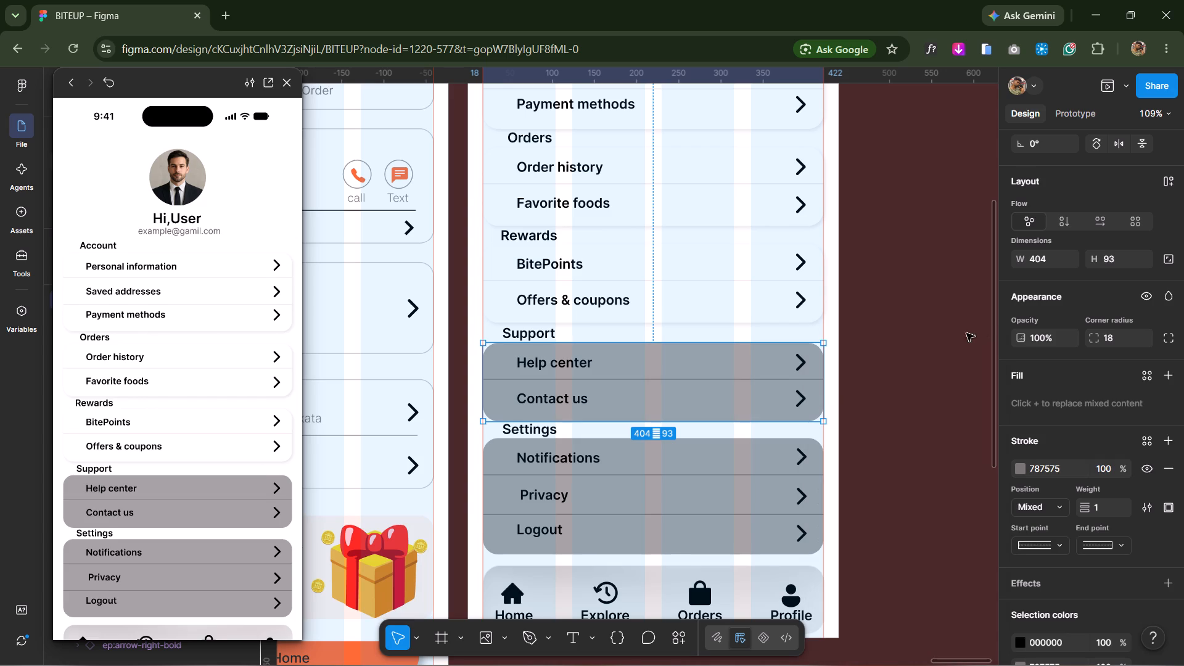
# Set the Support card group's stroke colour to the copied EEE5E5.
pyautogui.click(1017, 469)
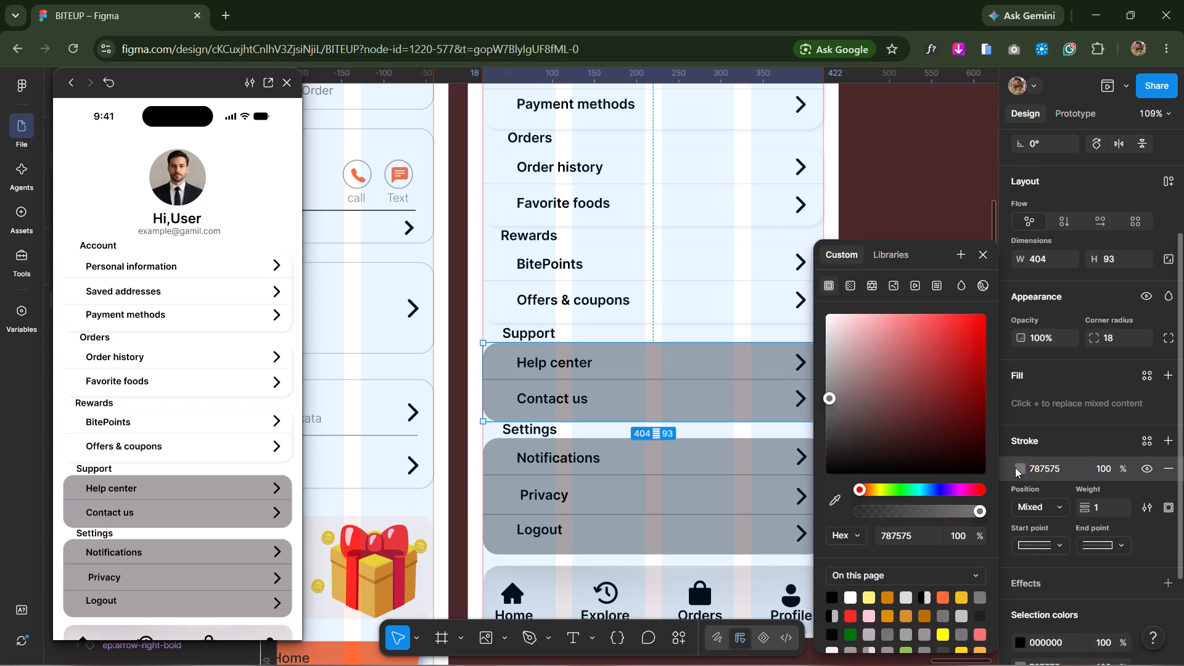
pyautogui.doubleClick(1032, 465)
pyautogui.hotkey('ctrl', 'v')
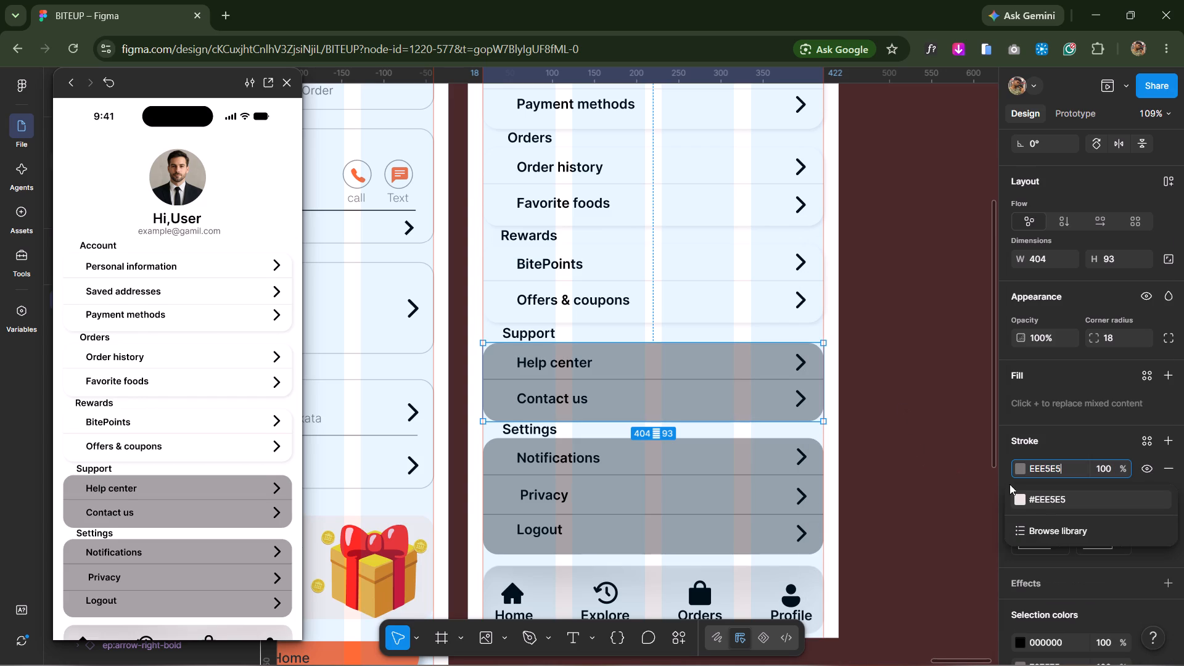
pyautogui.click(1022, 497)
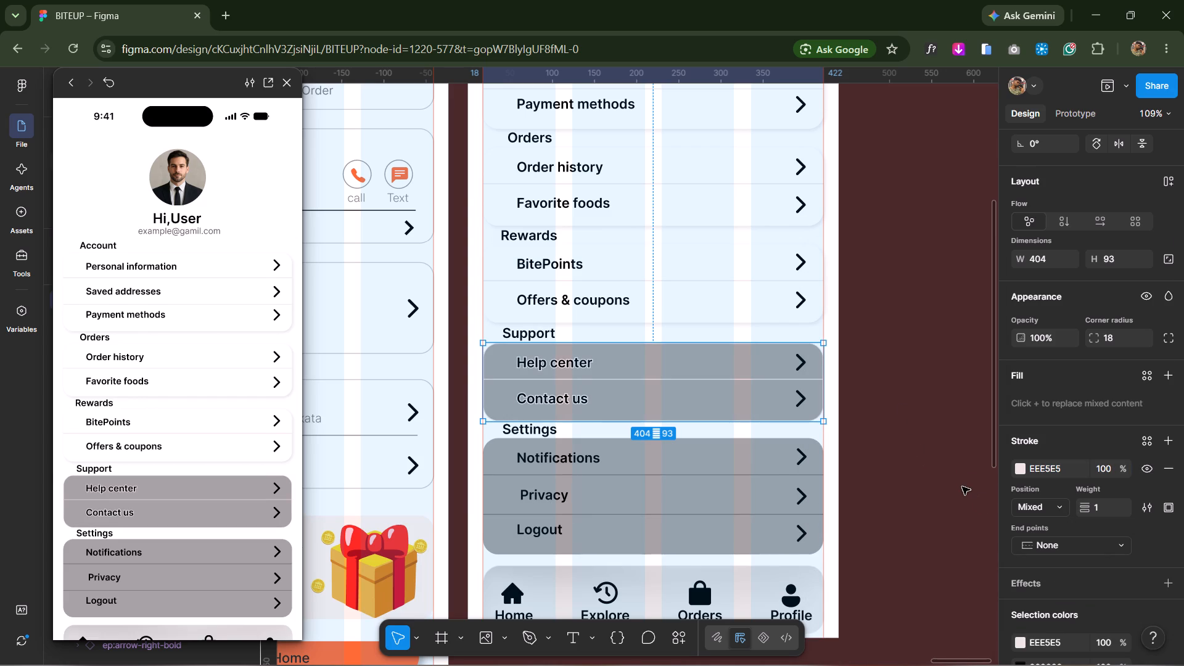
pyautogui.click(948, 479)
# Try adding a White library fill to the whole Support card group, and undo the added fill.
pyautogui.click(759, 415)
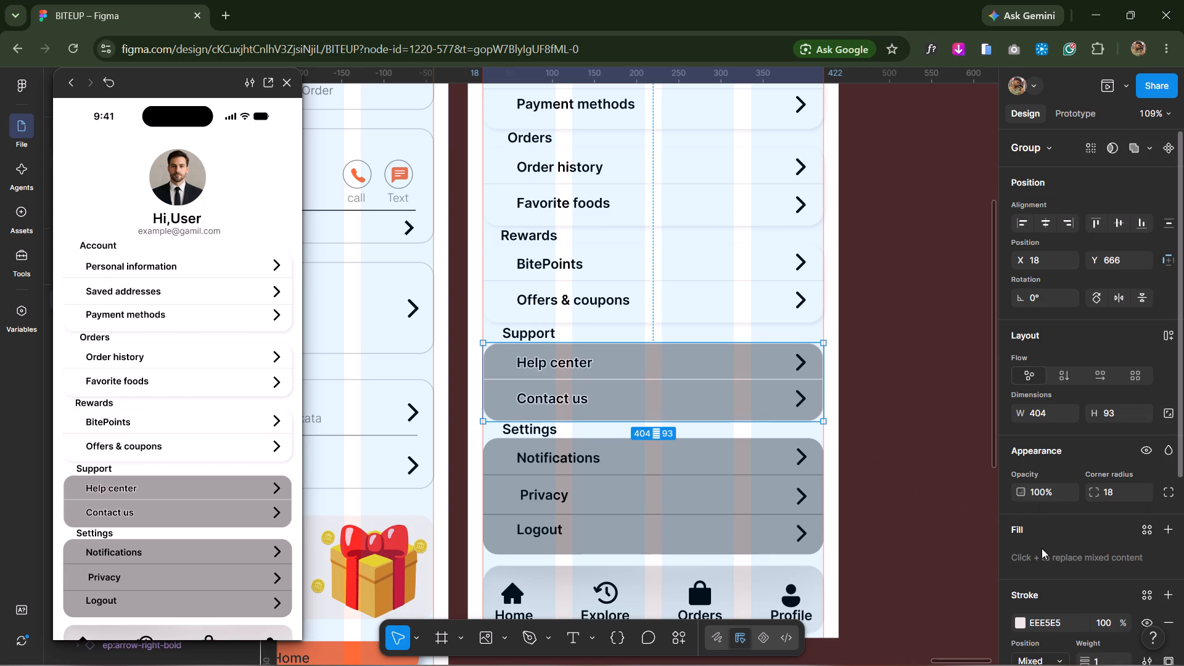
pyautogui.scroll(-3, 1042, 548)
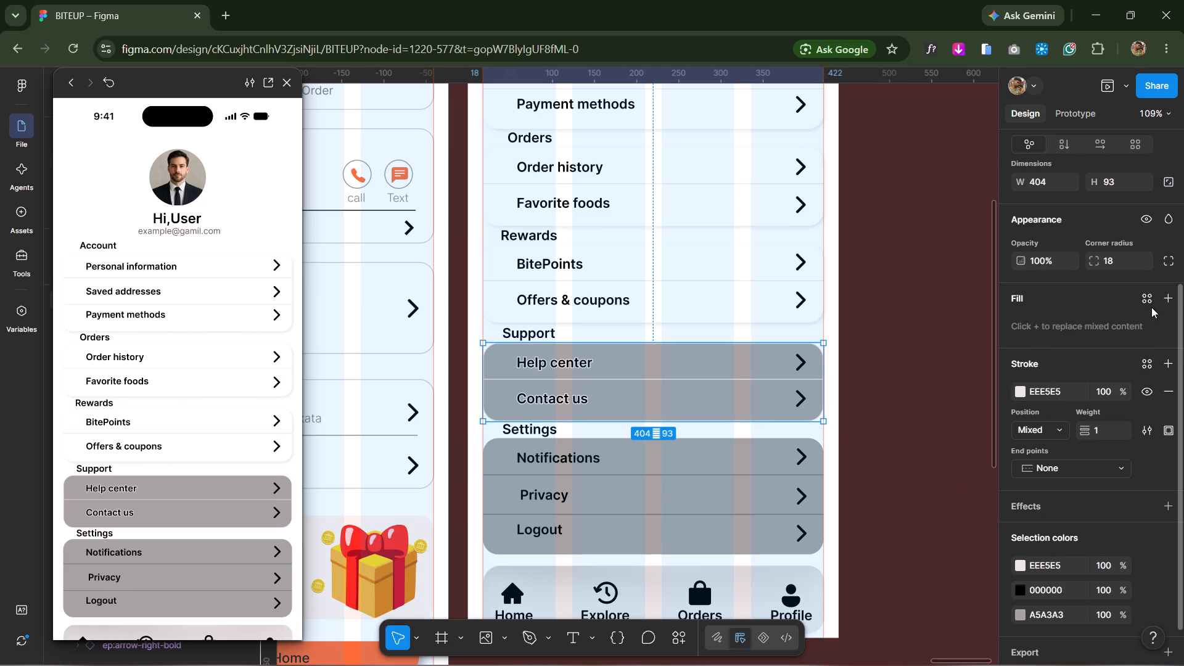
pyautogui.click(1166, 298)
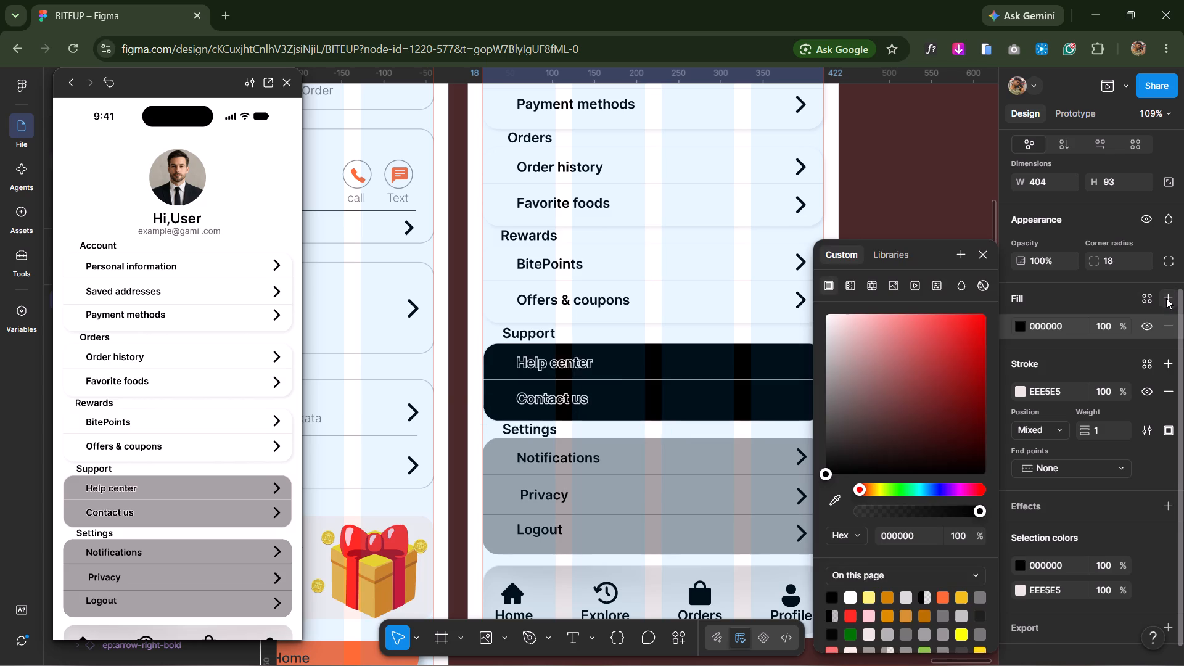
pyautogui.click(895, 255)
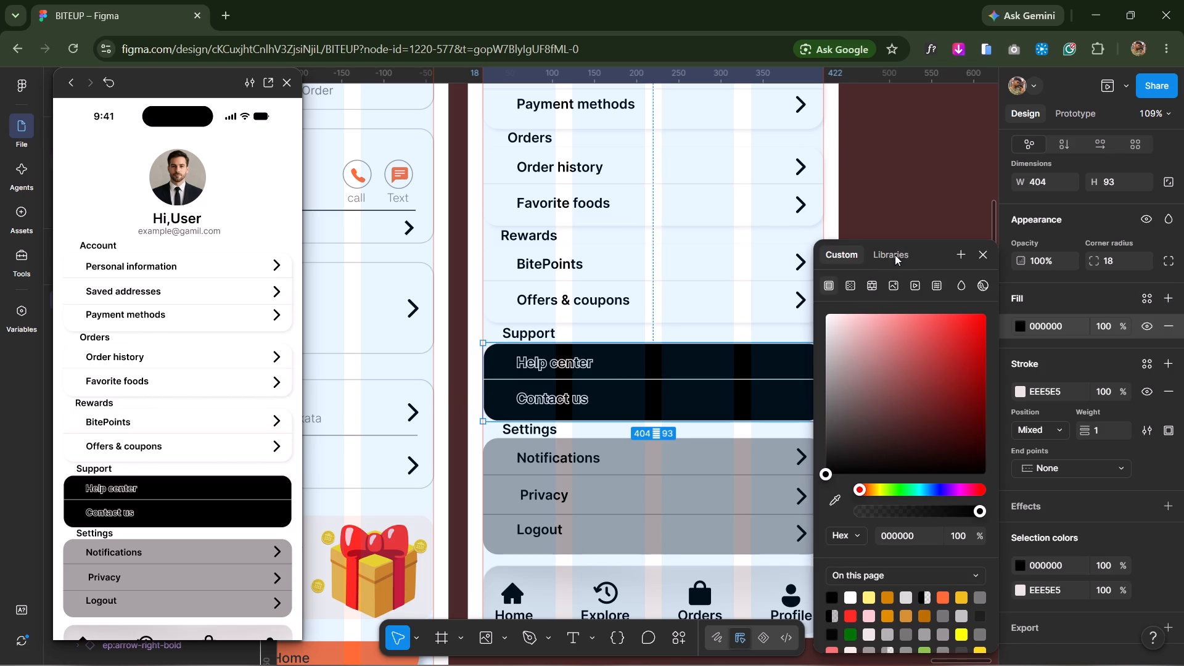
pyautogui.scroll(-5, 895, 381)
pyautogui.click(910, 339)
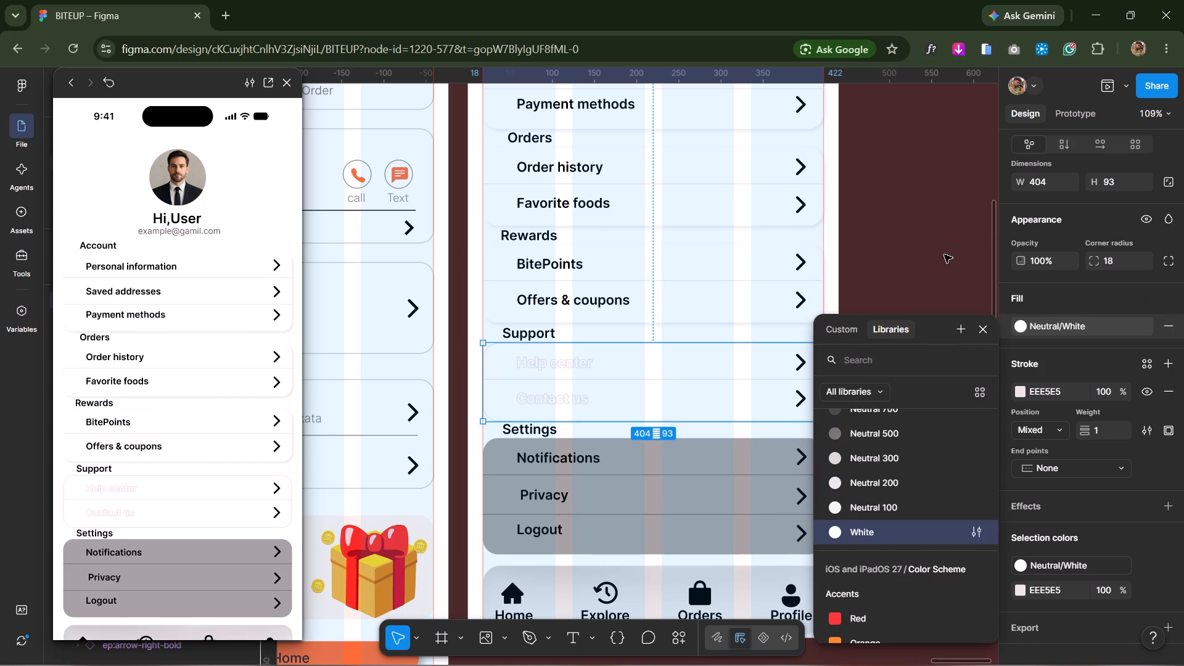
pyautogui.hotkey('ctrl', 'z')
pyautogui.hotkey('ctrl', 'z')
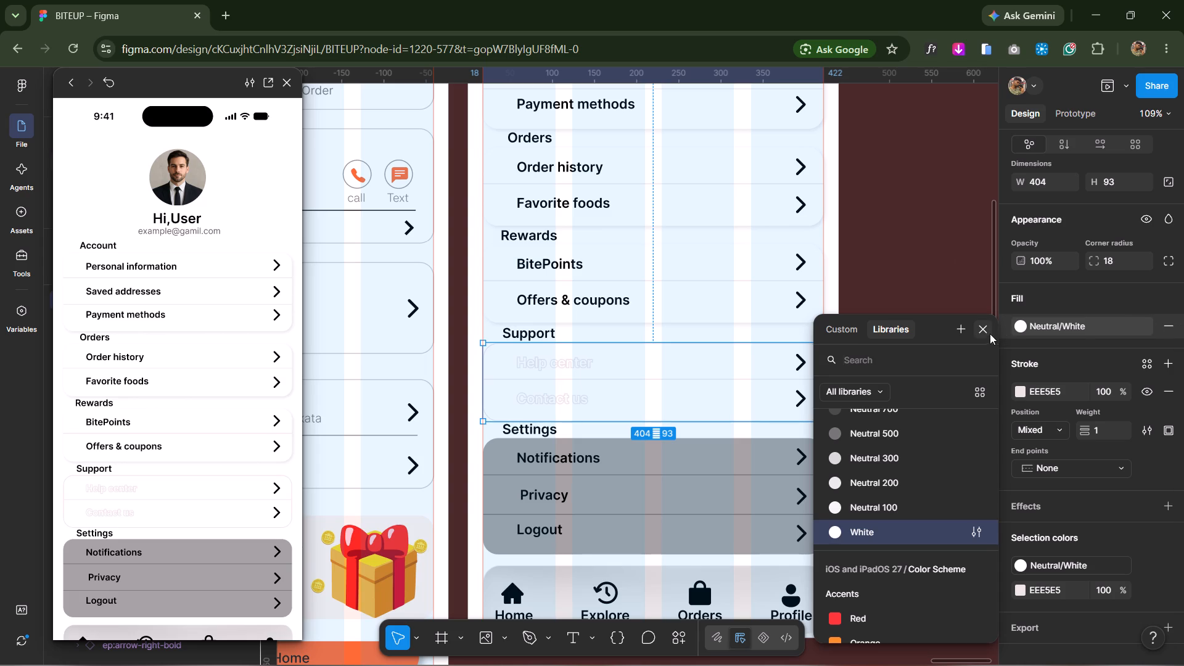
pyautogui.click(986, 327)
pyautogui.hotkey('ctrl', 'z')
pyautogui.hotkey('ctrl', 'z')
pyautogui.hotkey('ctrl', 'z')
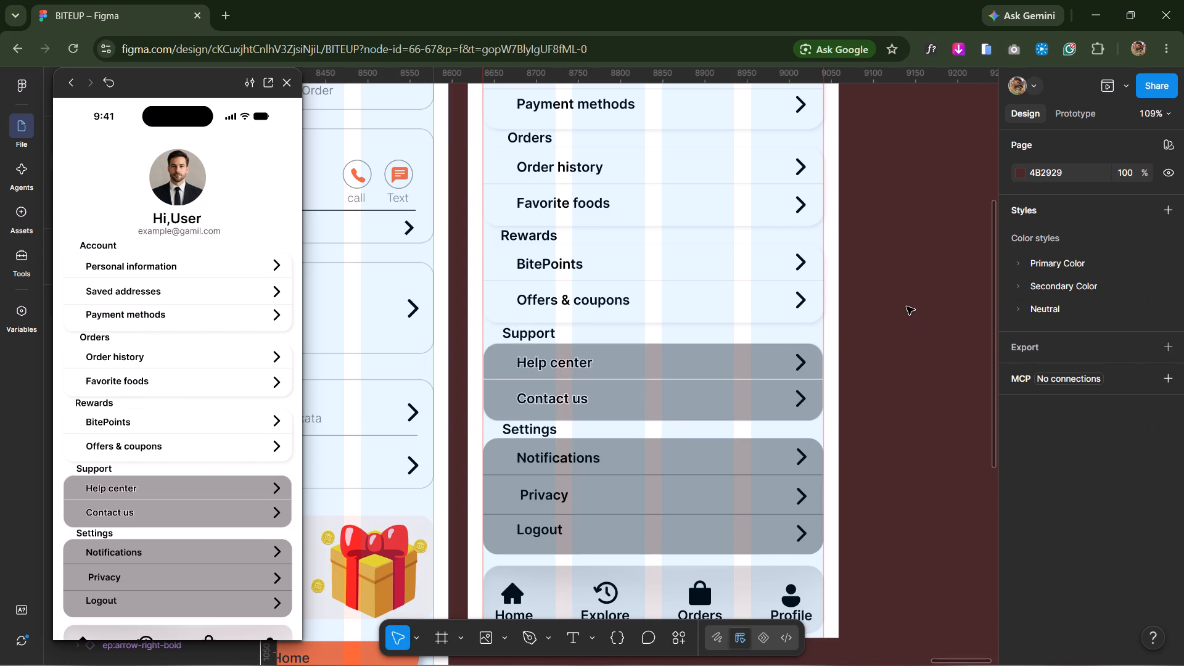
# Replace the Support card group's grey background colour with the White library style.
pyautogui.scroll(-3, 908, 303)
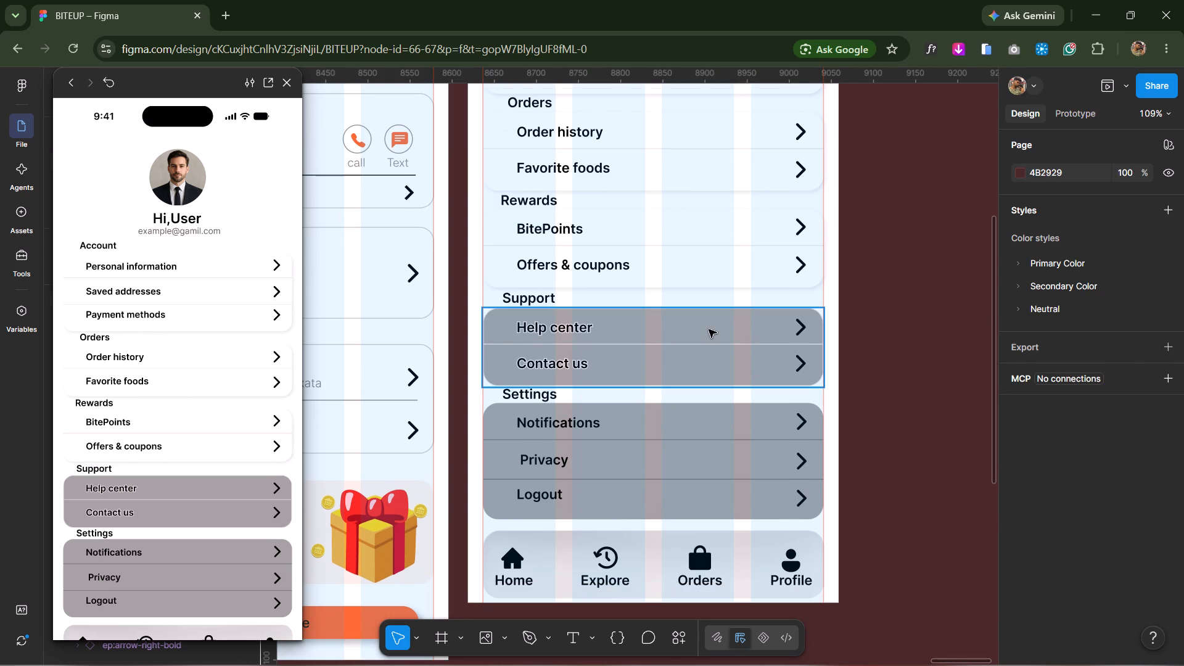
pyautogui.click(723, 325)
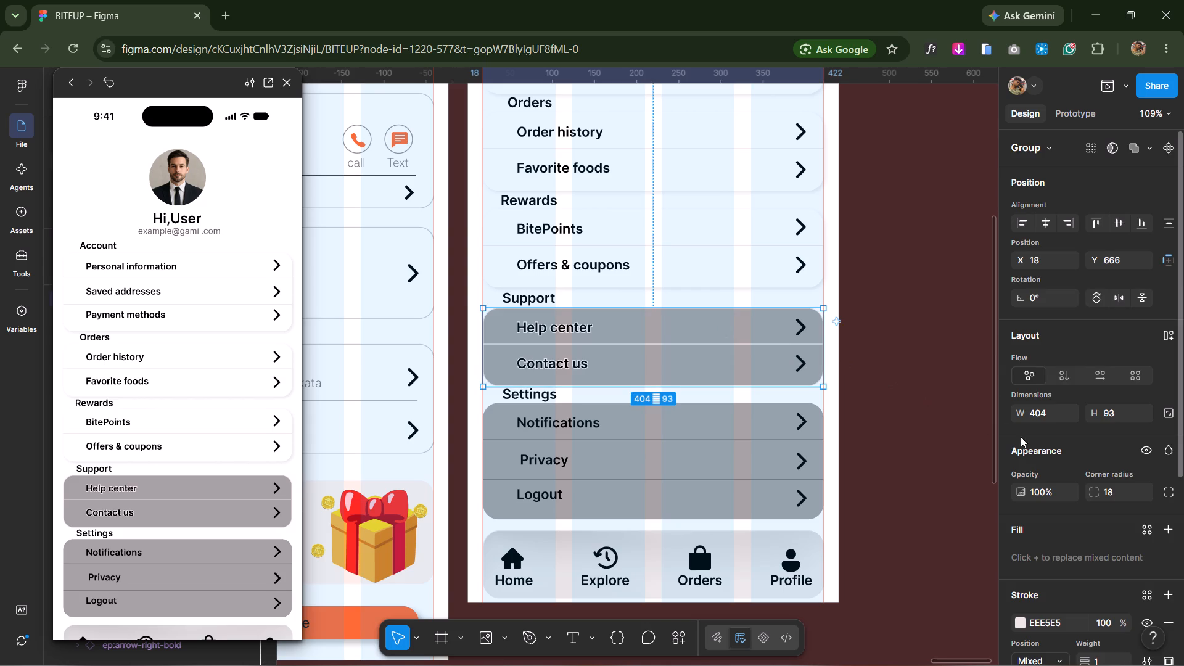
pyautogui.scroll(-4, 1067, 436)
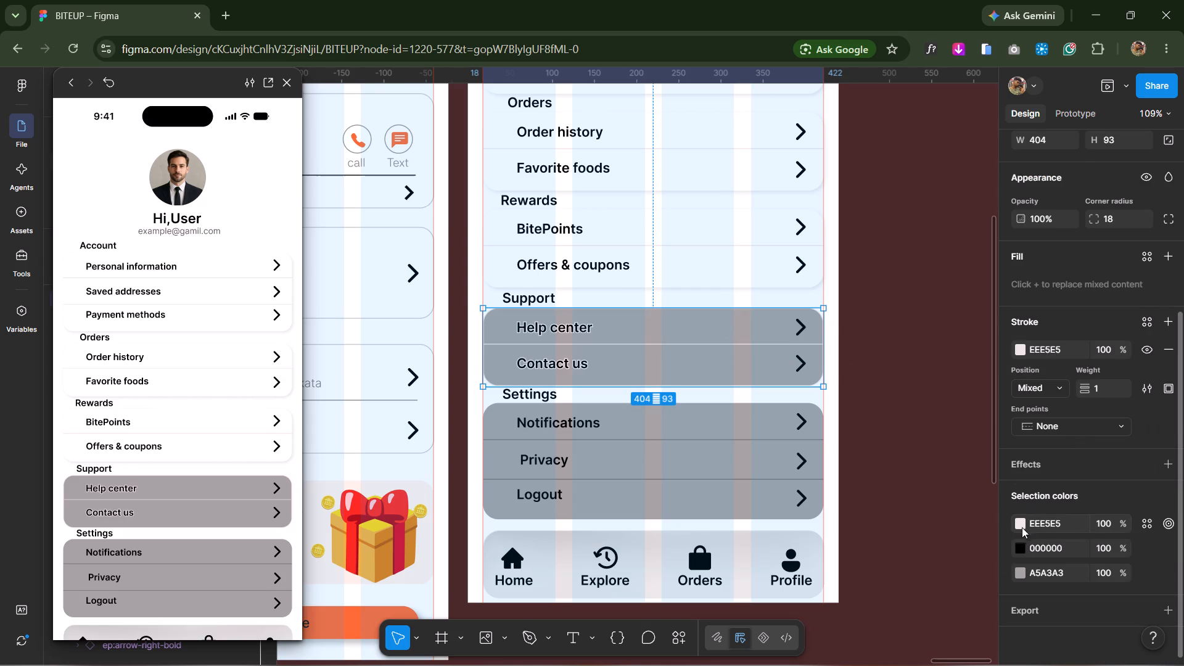
pyautogui.click(1023, 572)
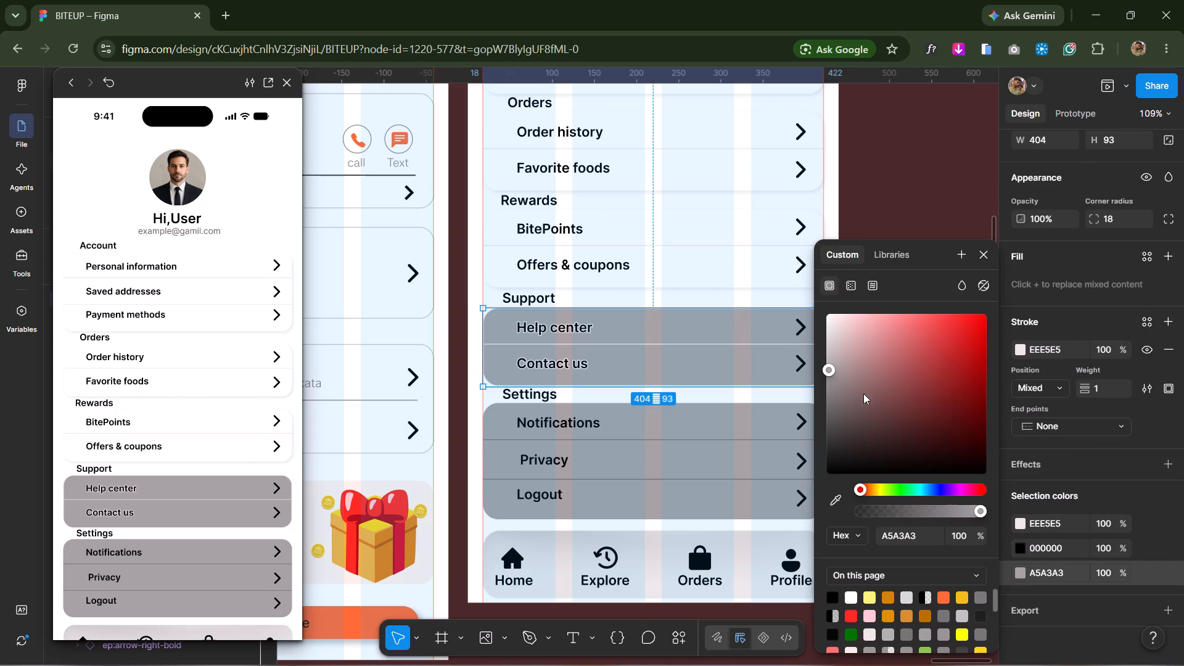
pyautogui.click(886, 258)
pyautogui.scroll(-3, 881, 468)
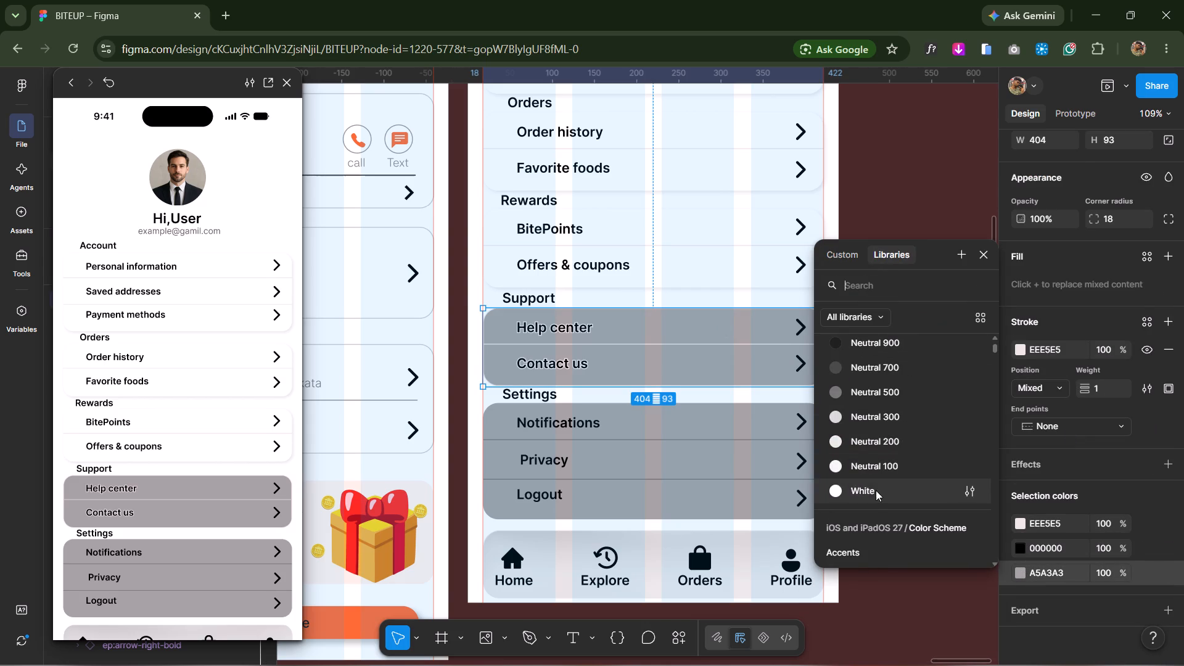
pyautogui.click(876, 490)
pyautogui.click(894, 370)
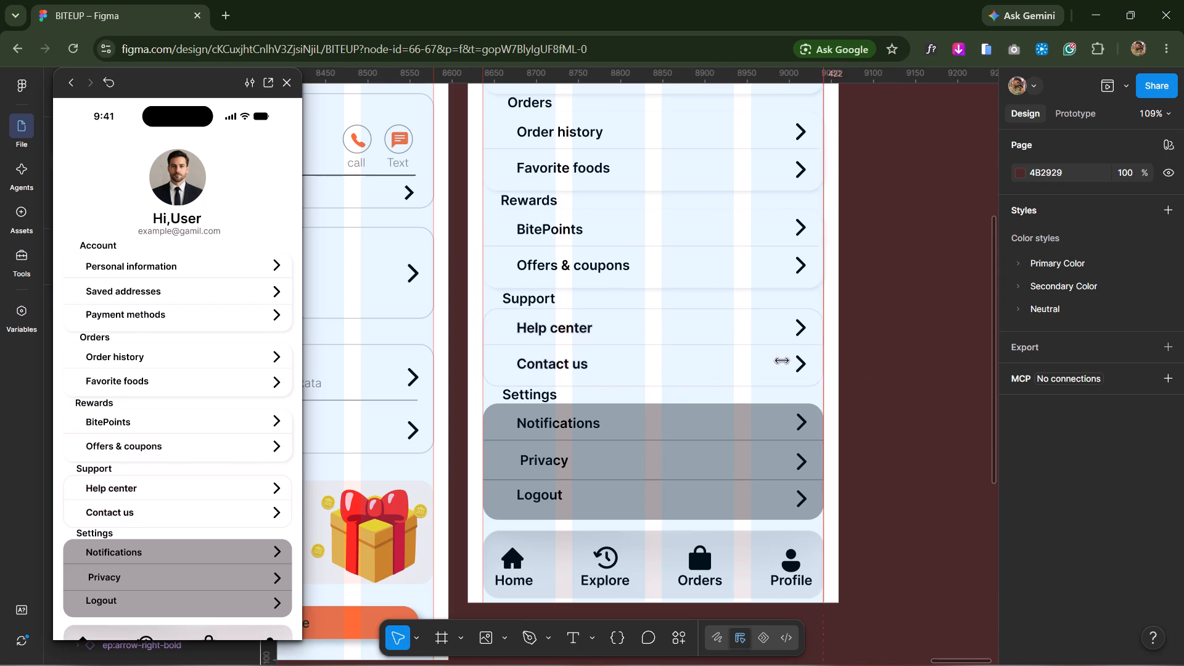
# Remove the stroke from the Help center and Contact us text labels in the Support card.
pyautogui.click(577, 329)
pyautogui.doubleClick(577, 328)
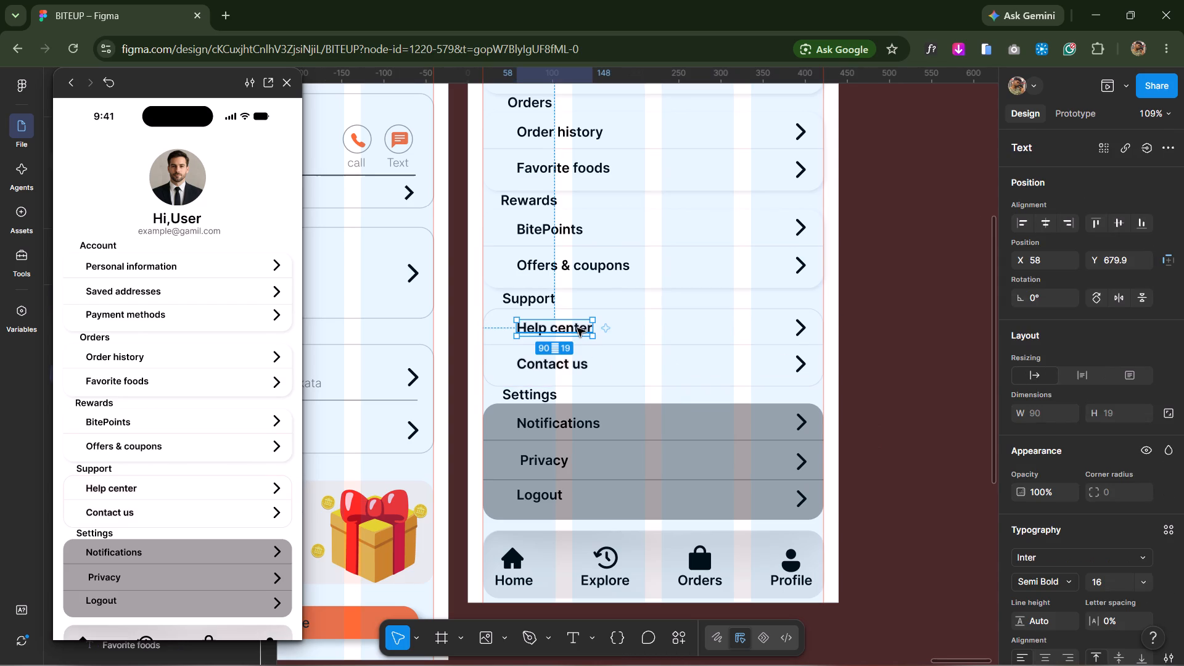
pyautogui.scroll(-5, 1087, 483)
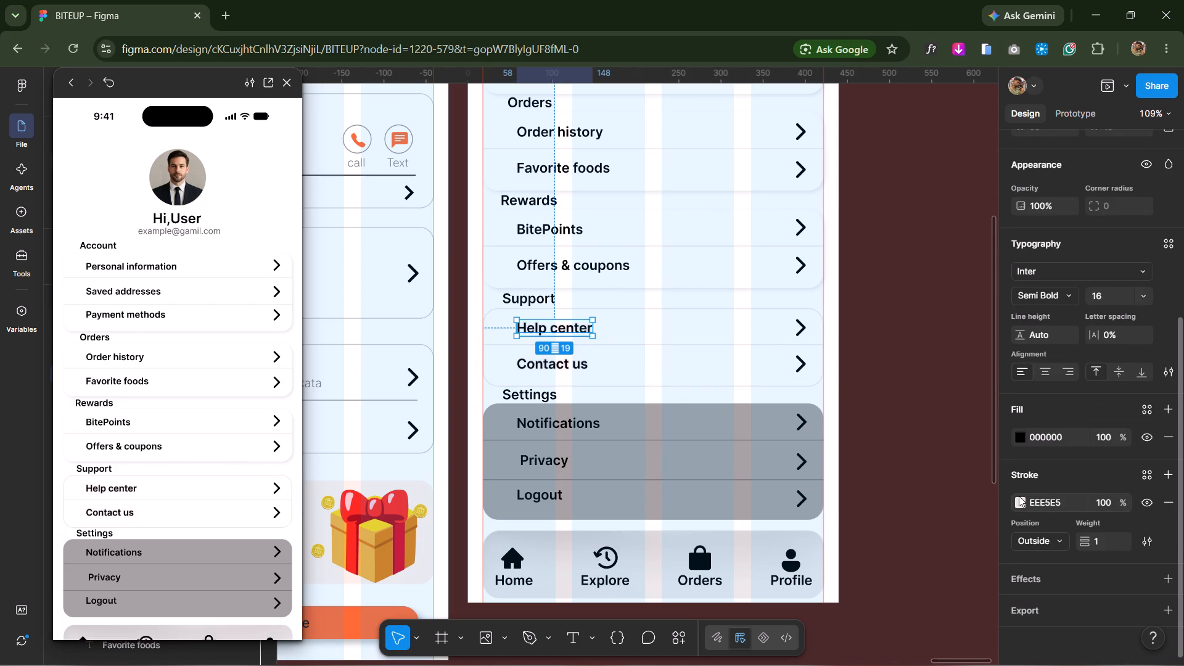
pyautogui.click(1167, 502)
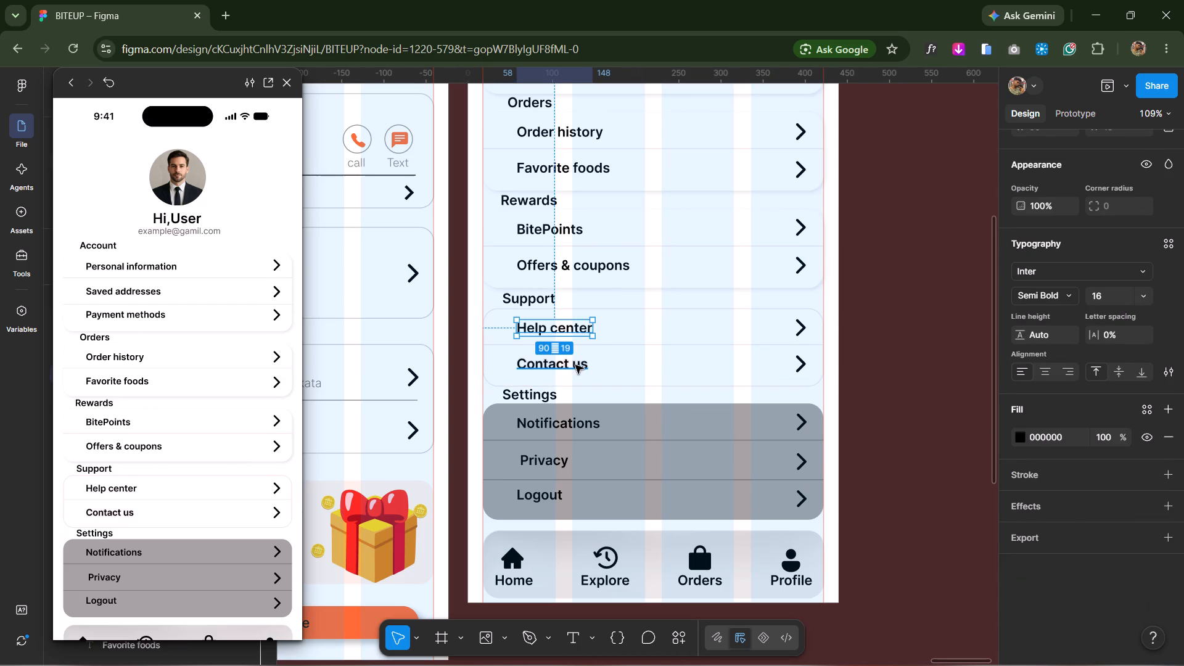
pyautogui.click(575, 365)
pyautogui.click(1164, 503)
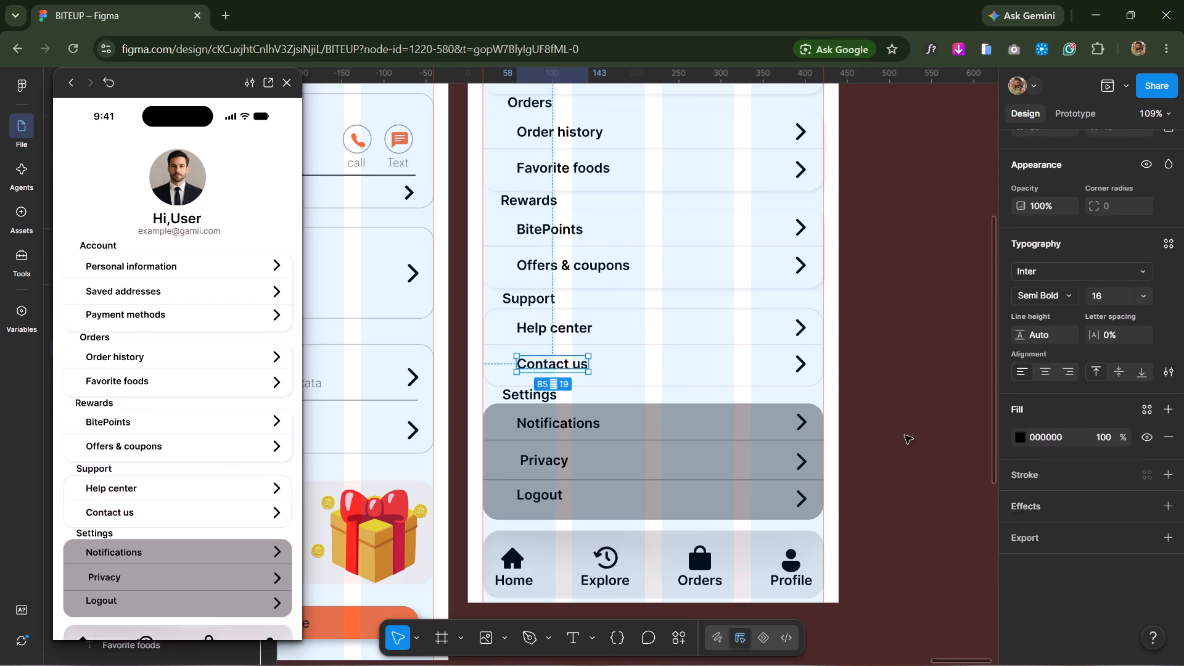
pyautogui.click(881, 387)
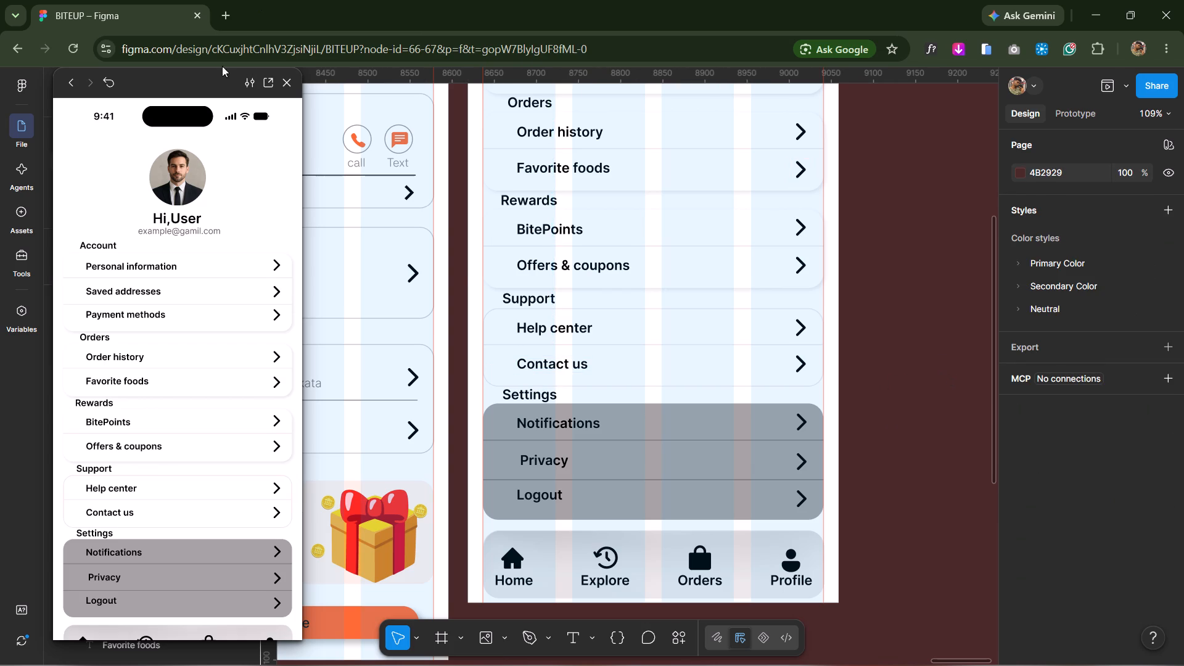
# Add a drop shadow to the Support card group with X 2, Y 2, blur 6 and 10% opacity.
pyautogui.click(718, 363)
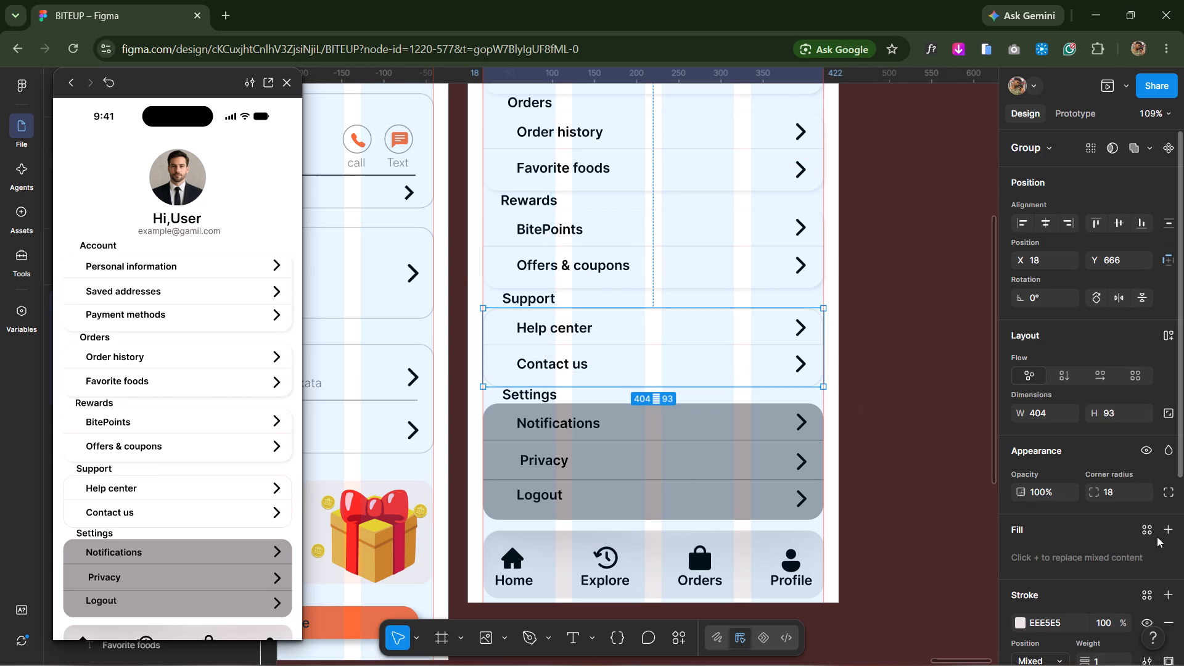
pyautogui.scroll(-6, 1137, 539)
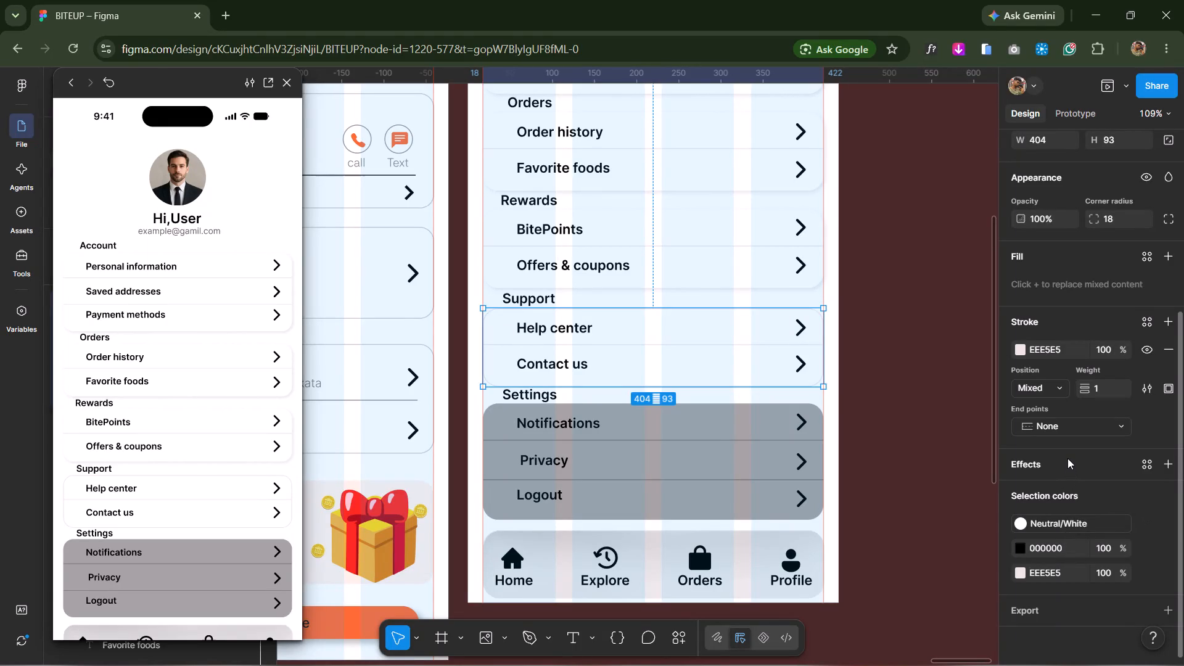
pyautogui.click(1067, 458)
pyautogui.click(1072, 508)
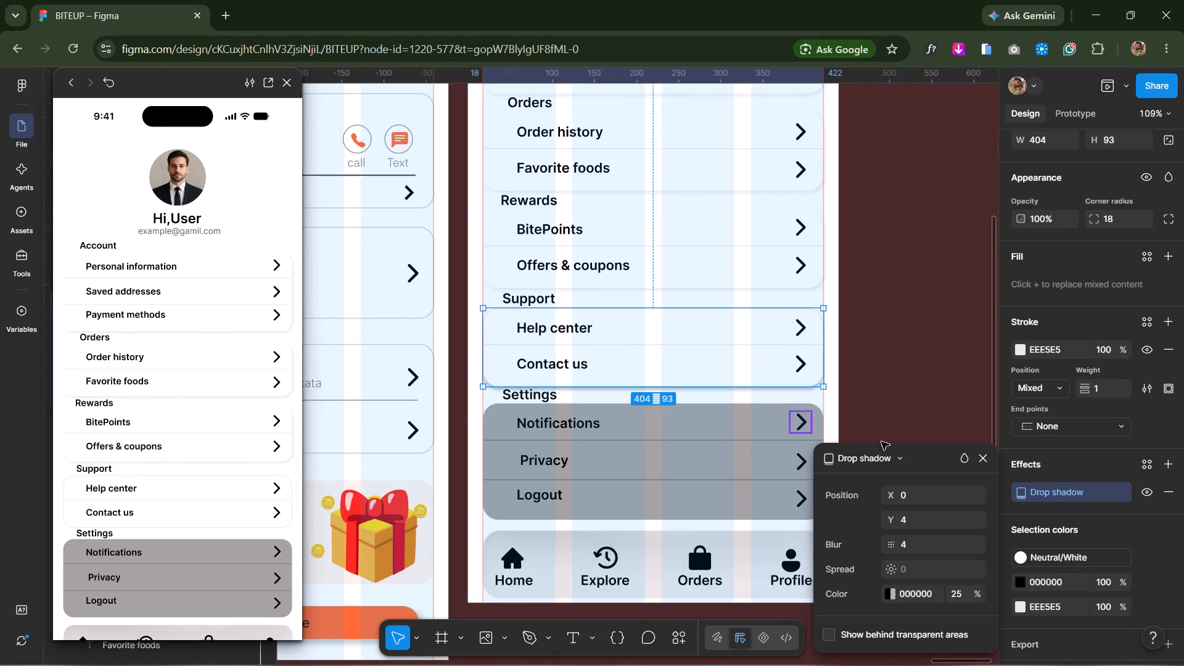
pyautogui.click(907, 495)
pyautogui.press('2')
pyautogui.click(909, 521)
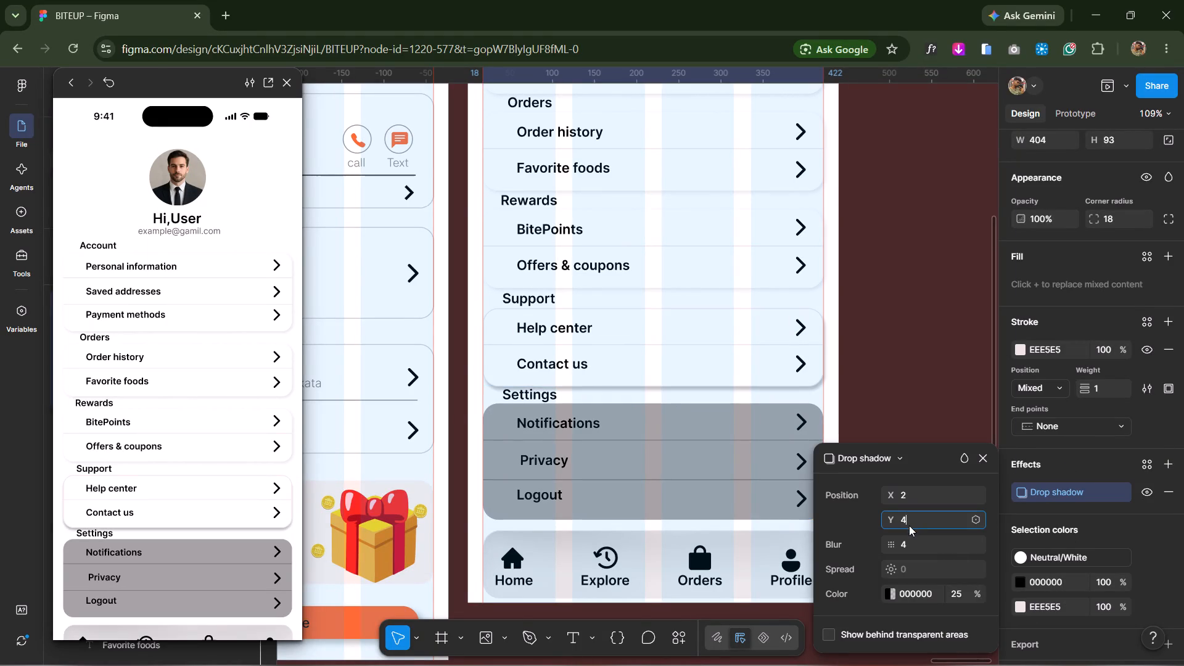
pyautogui.press('2')
pyautogui.click(911, 541)
pyautogui.press('6')
pyautogui.click(959, 594)
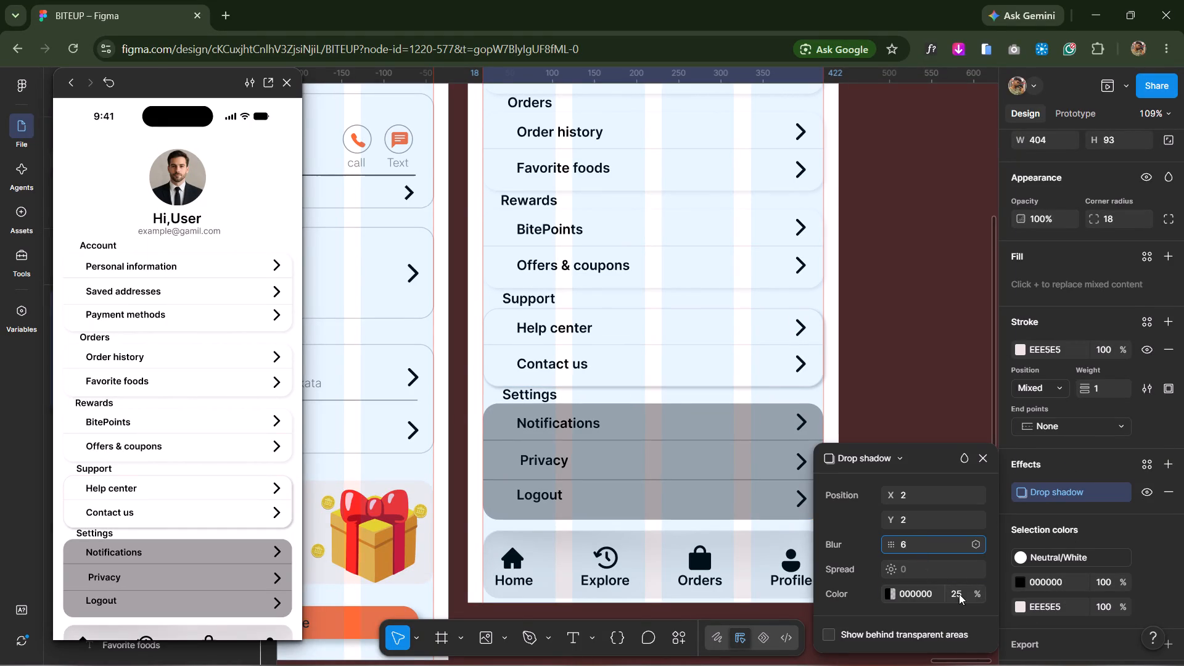
pyautogui.press('1')
pyautogui.press('0')
pyautogui.click(942, 395)
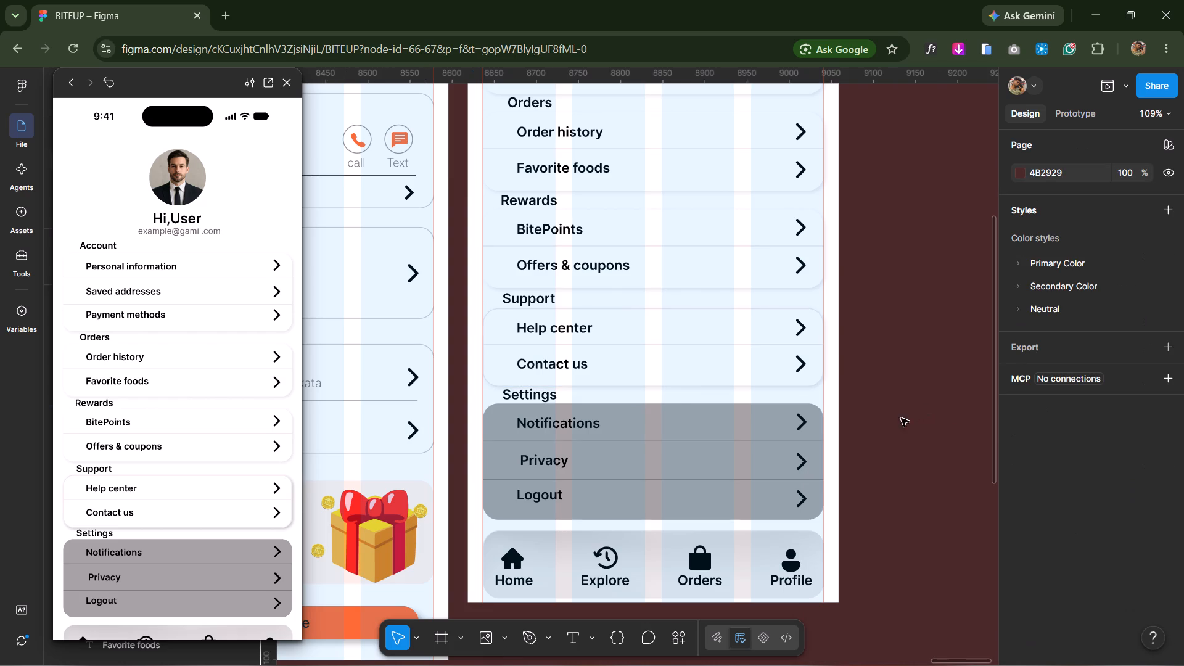
# Change the Settings card's background rectangle fill to the White library style.
pyautogui.click(704, 436)
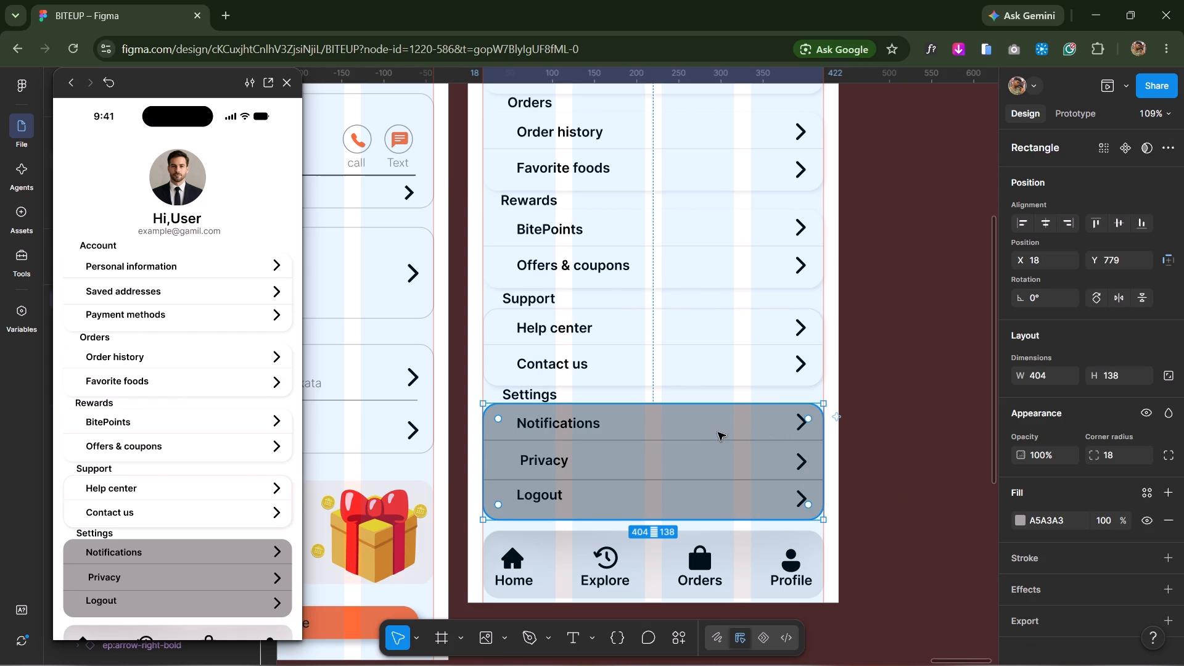
pyautogui.rightClick(717, 430)
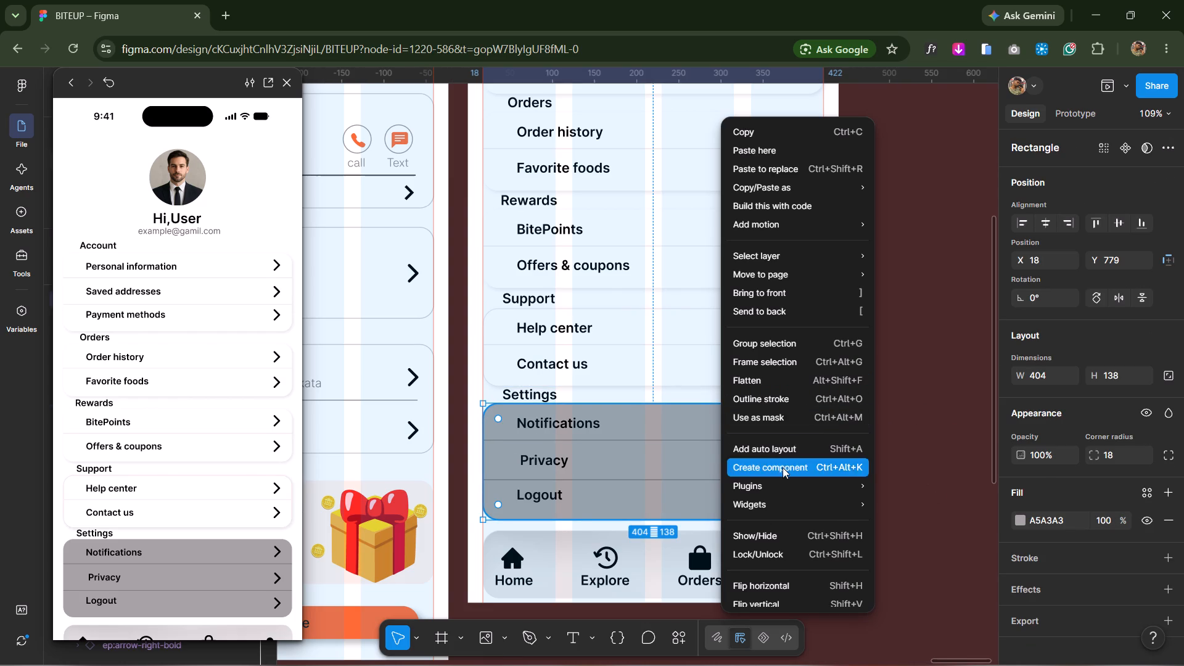
pyautogui.click(915, 408)
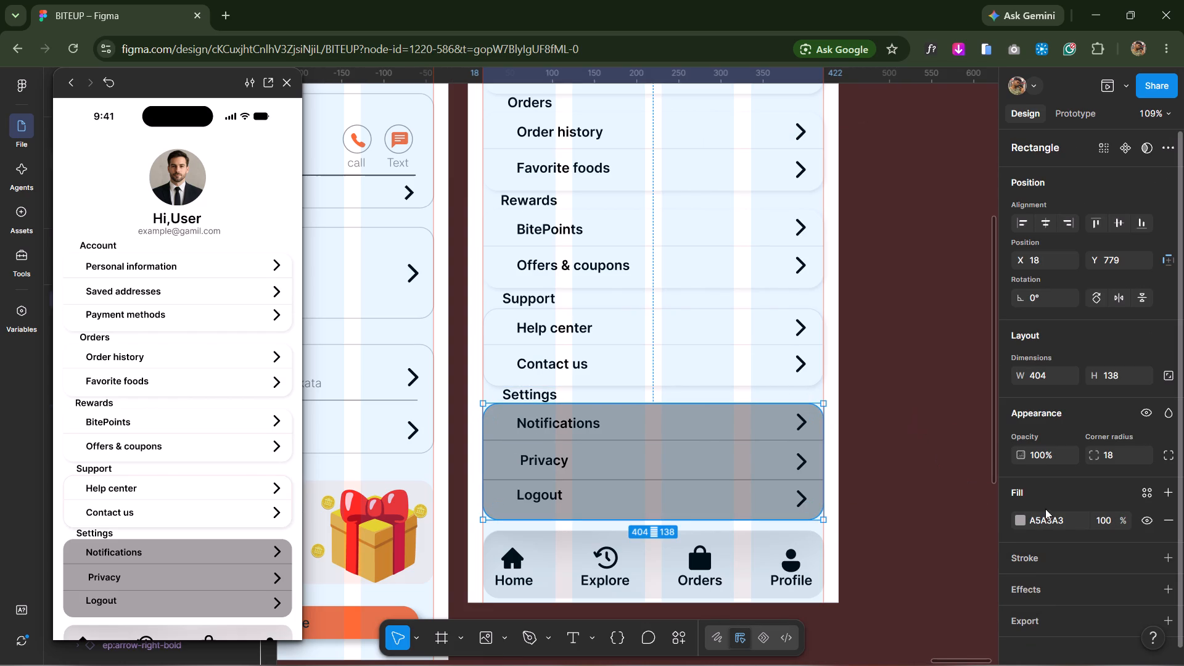
pyautogui.click(1018, 518)
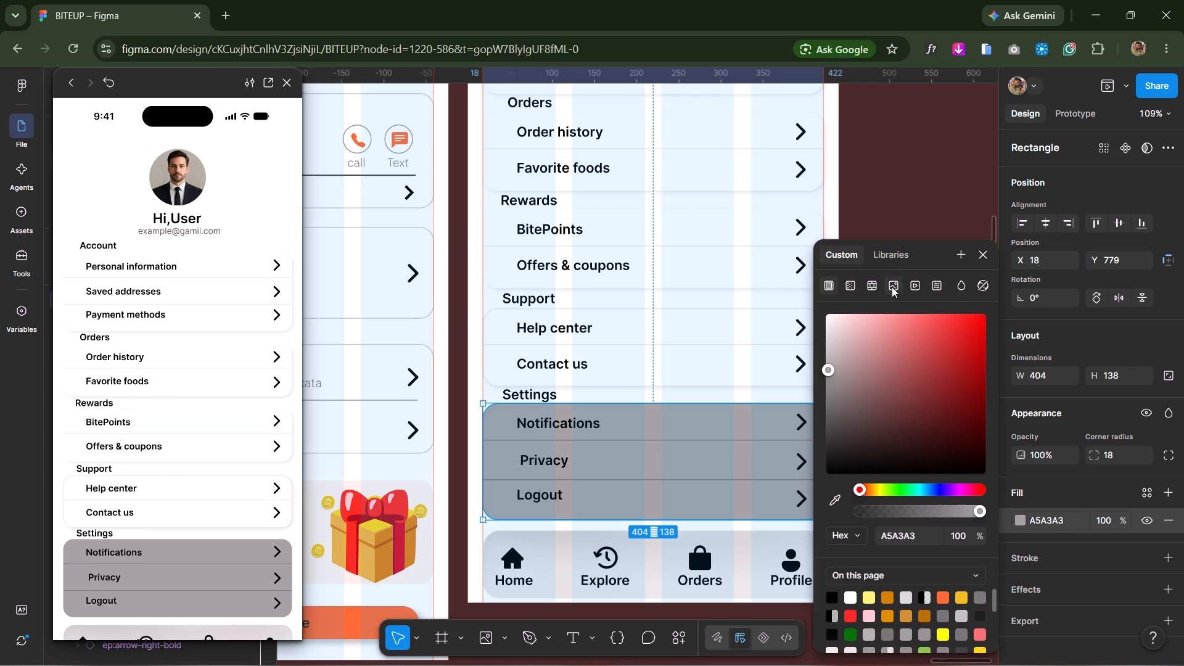
pyautogui.click(898, 260)
pyautogui.scroll(-6, 867, 367)
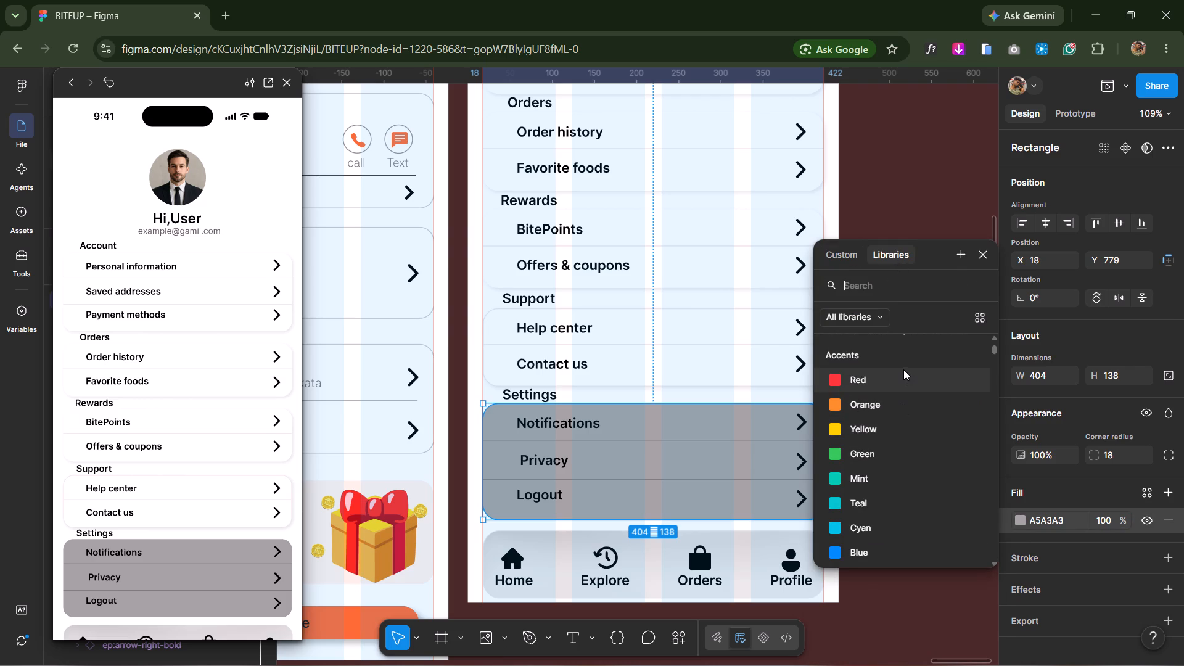
pyautogui.scroll(2, 903, 369)
pyautogui.click(855, 455)
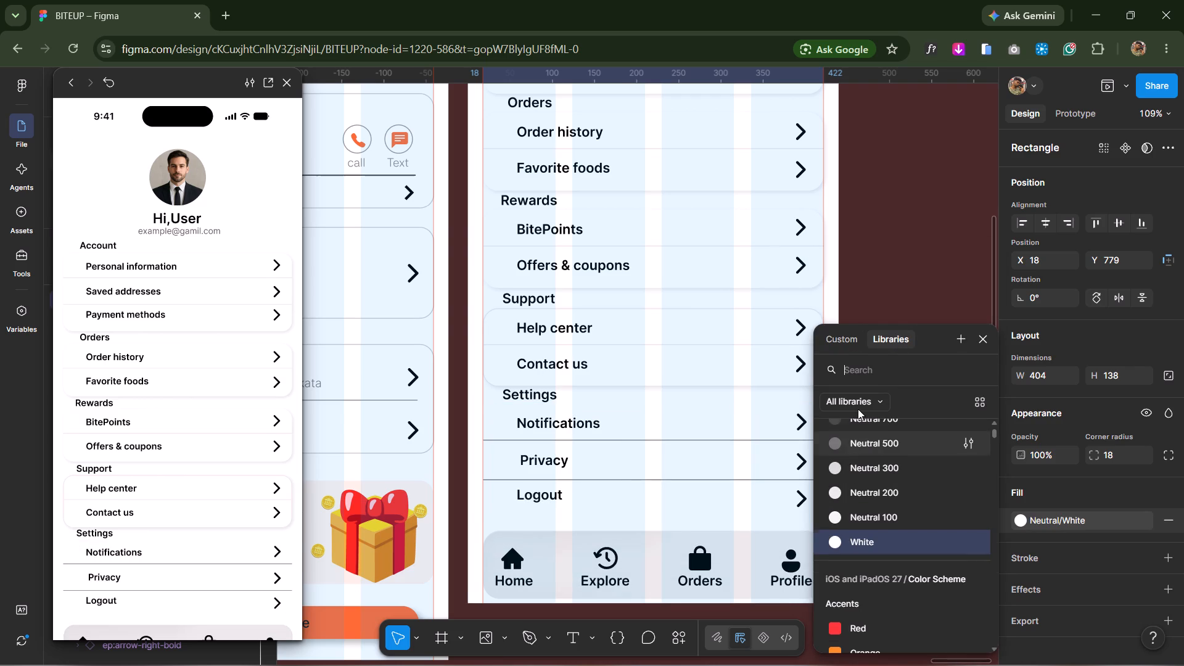
pyautogui.click(928, 273)
# Set the stroke colour of both divider lines in the Settings card to the copied EEE5E5.
pyautogui.click(760, 438)
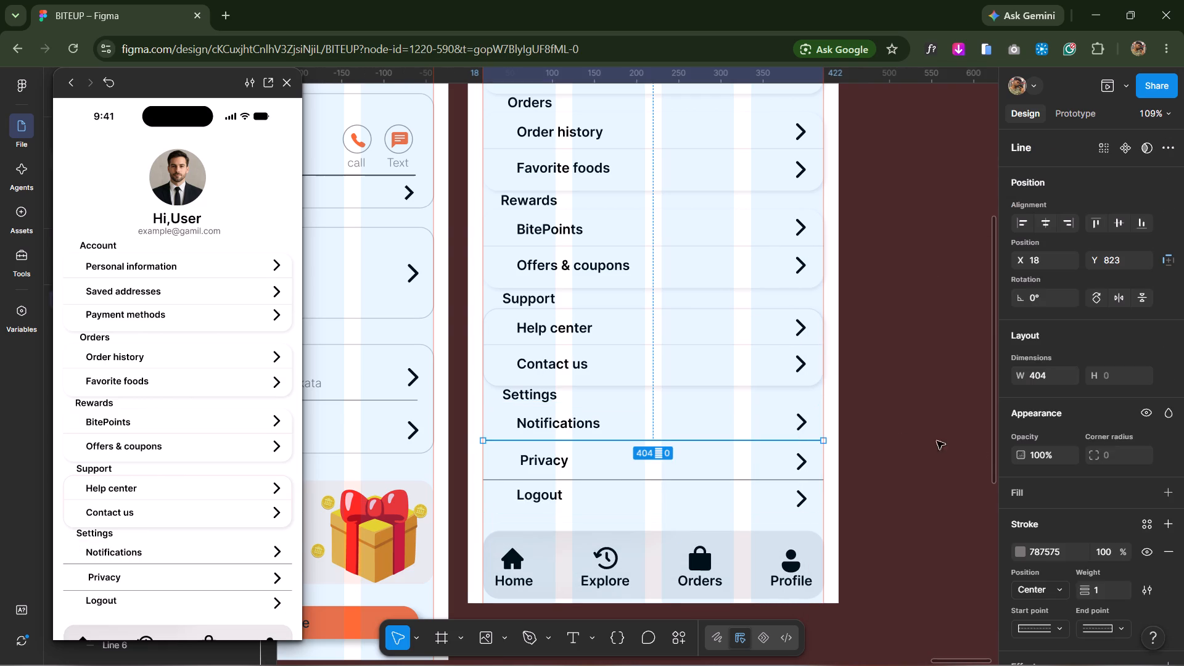
pyautogui.scroll(-1, 1057, 504)
pyautogui.click(1042, 478)
pyautogui.hotkey('ctrl', 'v')
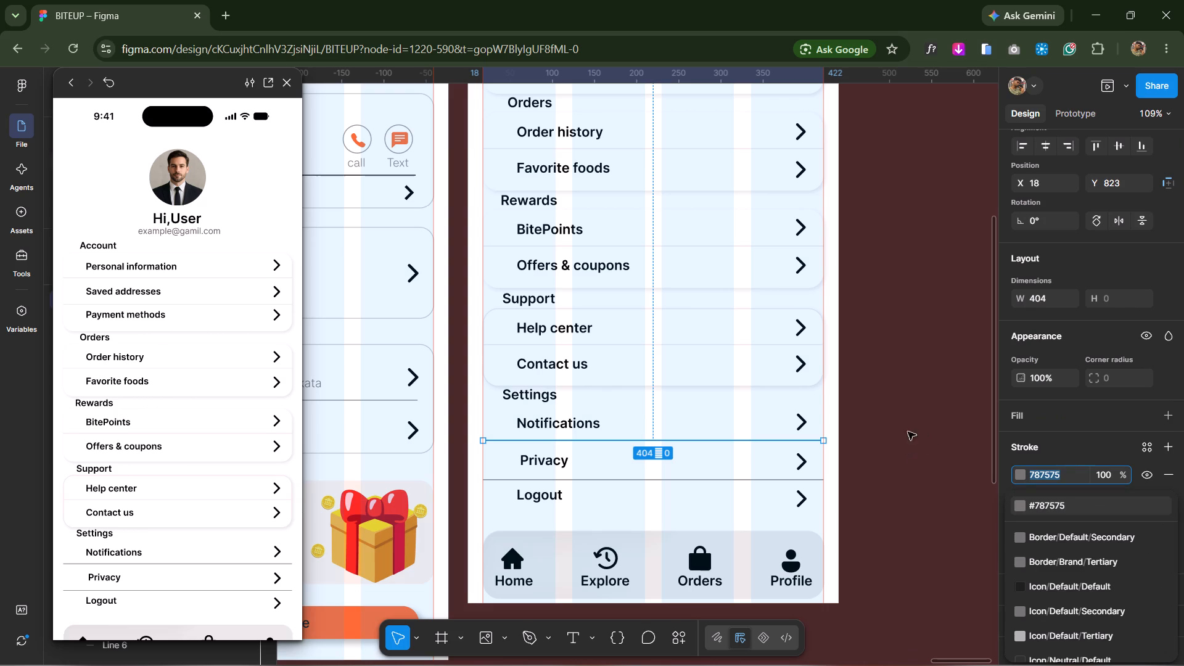
pyautogui.click(1021, 503)
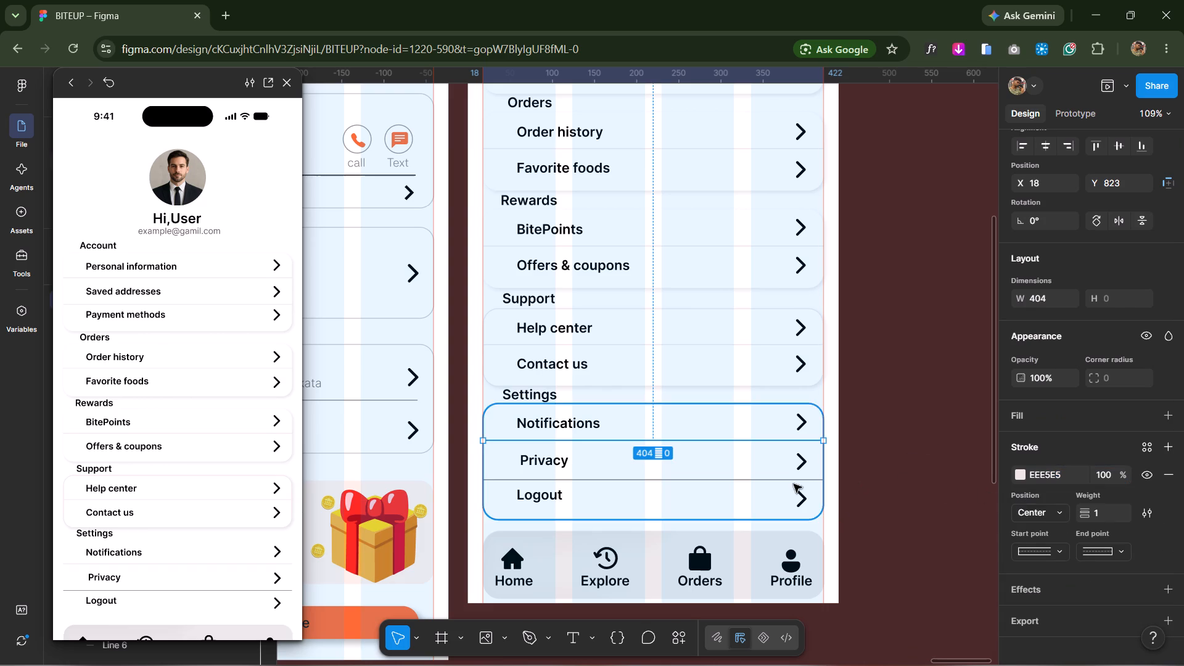
pyautogui.click(795, 479)
pyautogui.click(1034, 474)
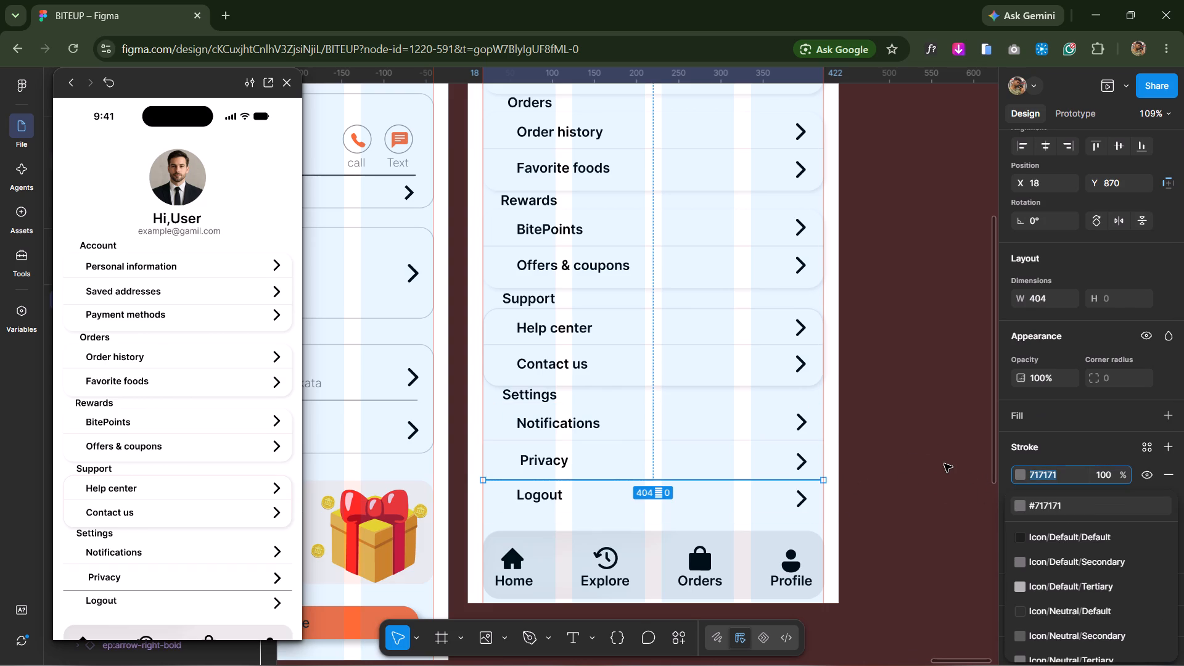
pyautogui.hotkey('ctrl', 'v')
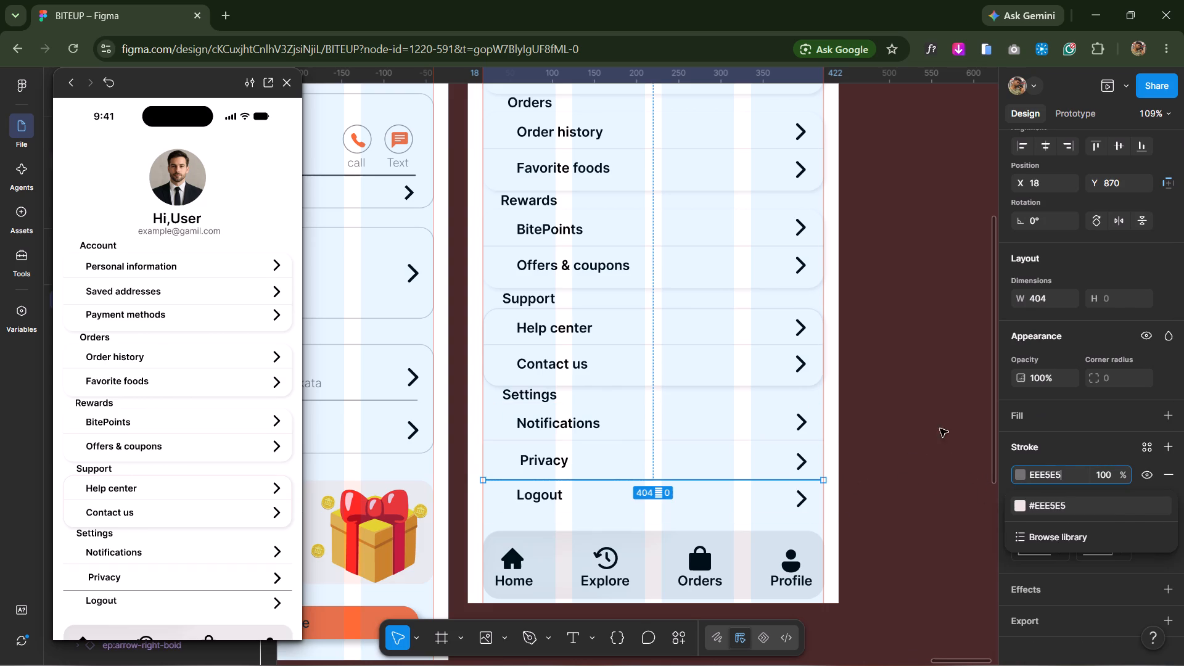
pyautogui.click(1122, 509)
pyautogui.click(936, 435)
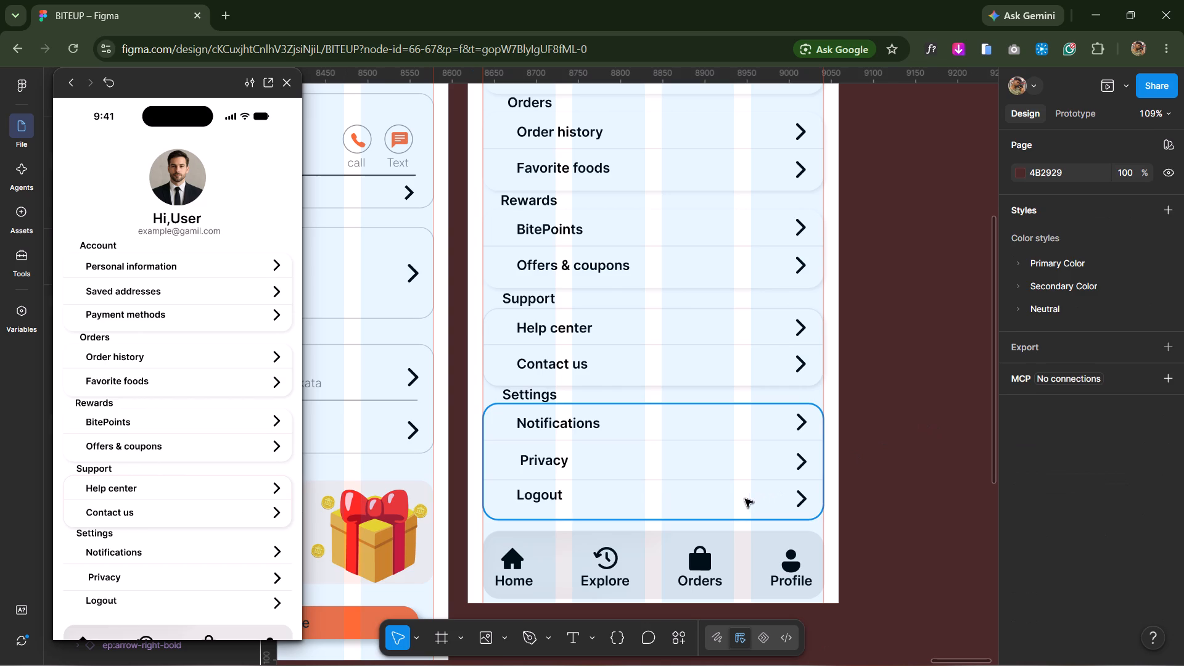
# Add a drop shadow to the Settings card's background rectangle with X 2, Y 2, blur 6 and 10% opacity.
pyautogui.click(745, 499)
pyautogui.scroll(-2, 1052, 469)
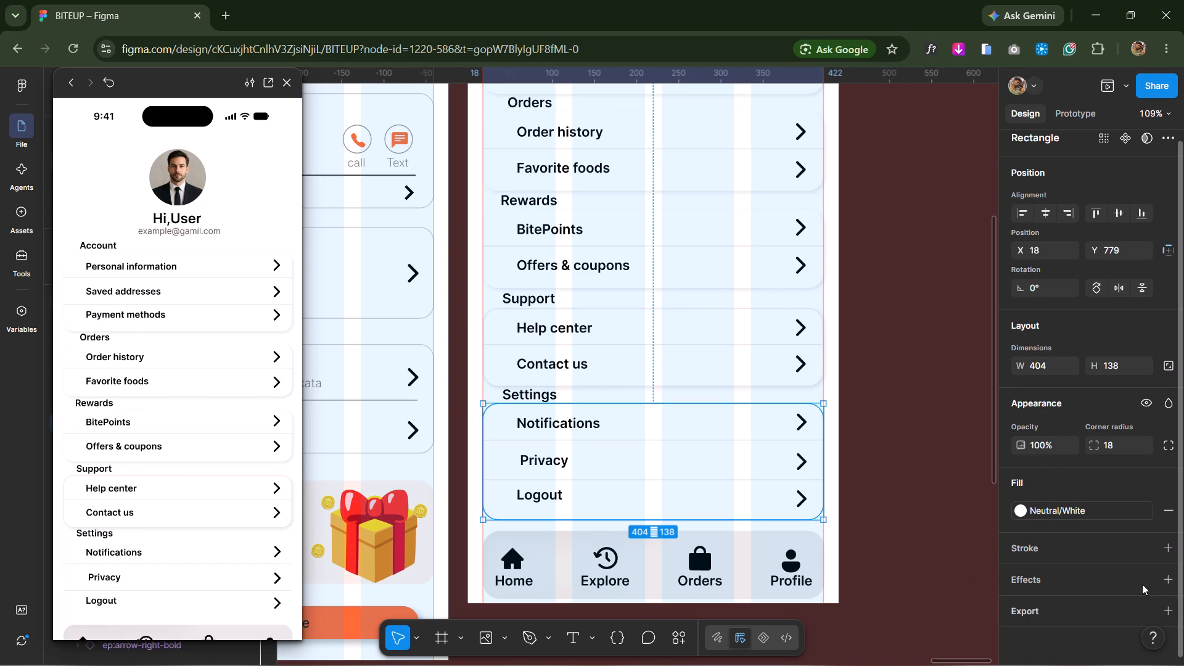
pyautogui.click(1019, 580)
pyautogui.click(1085, 451)
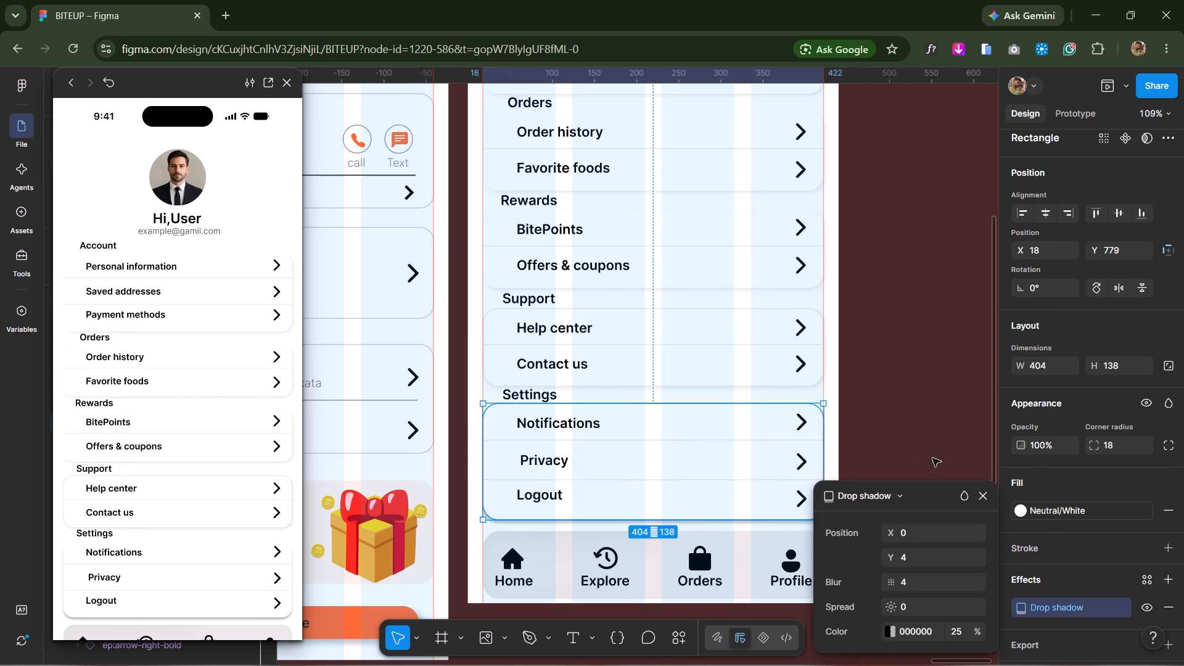
pyautogui.click(919, 527)
pyautogui.press('2')
pyautogui.click(911, 564)
pyautogui.press('2')
pyautogui.click(915, 573)
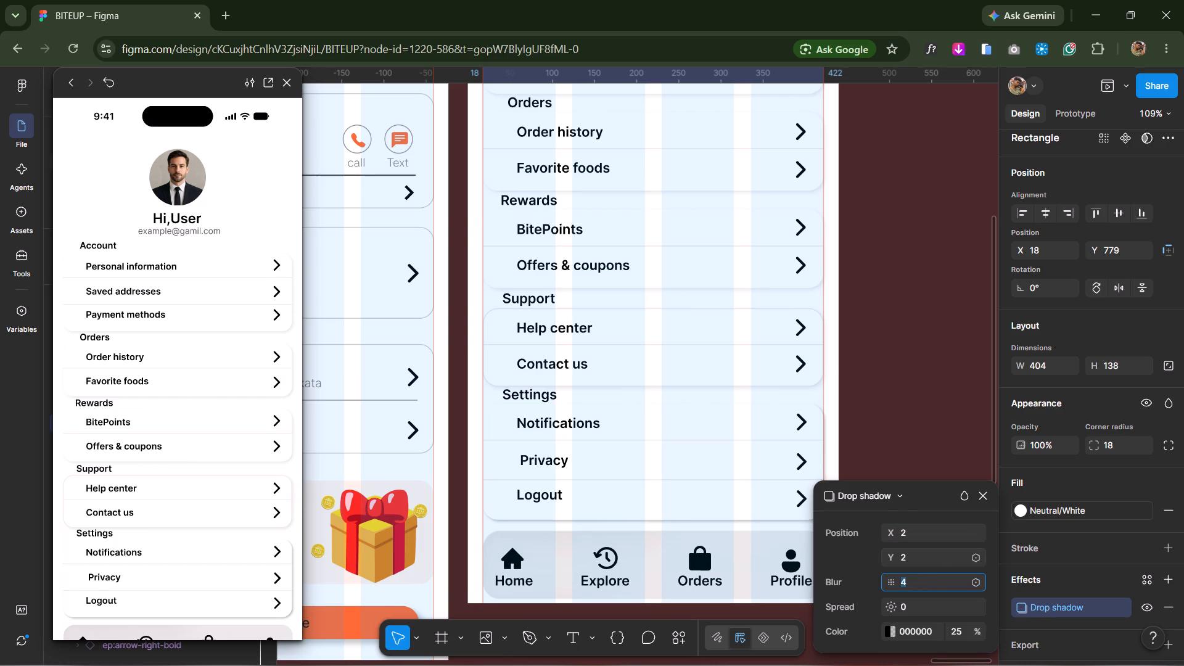
pyautogui.press('6')
pyautogui.click(956, 629)
pyautogui.press('1')
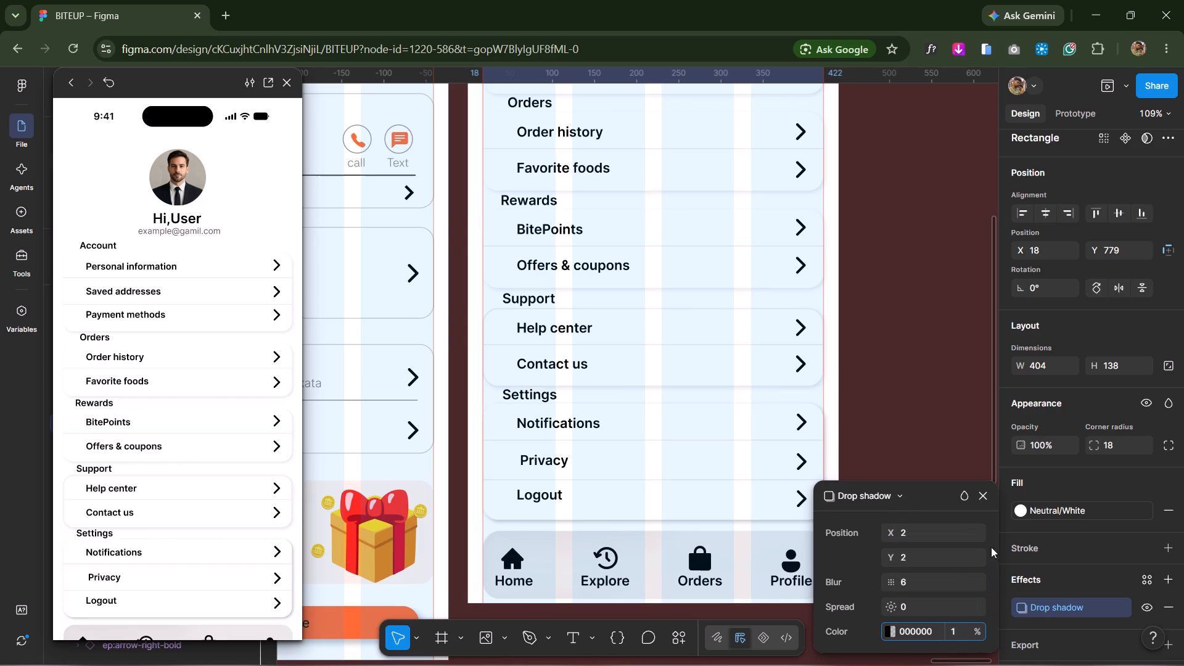
pyautogui.press('0')
pyautogui.click(923, 400)
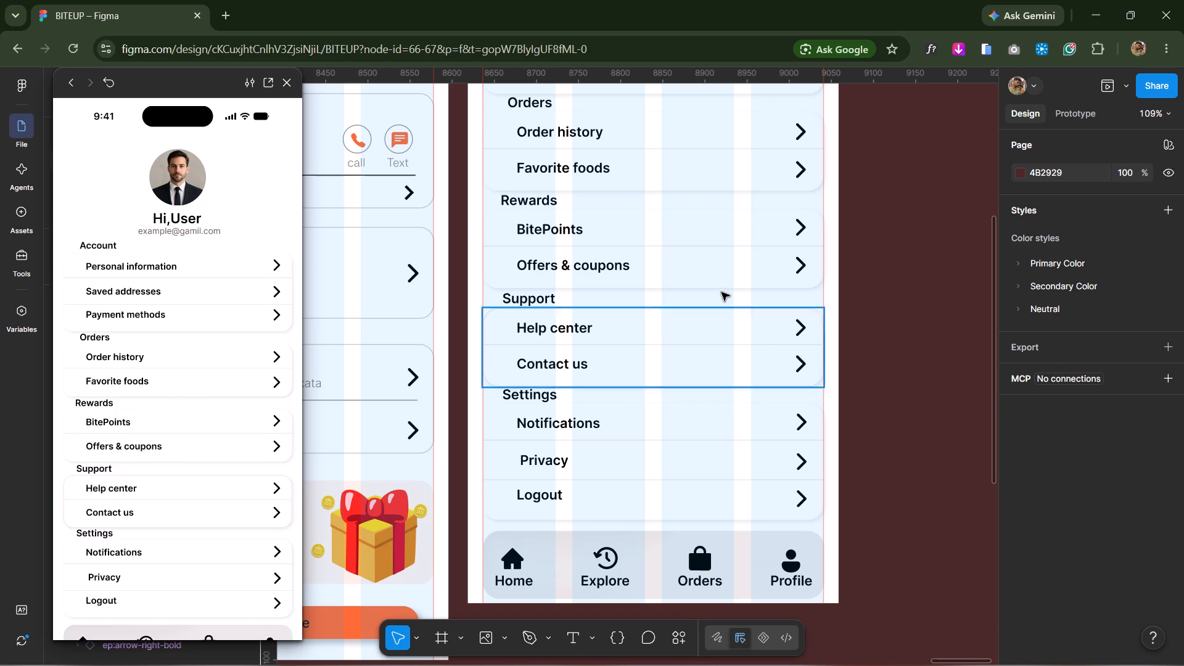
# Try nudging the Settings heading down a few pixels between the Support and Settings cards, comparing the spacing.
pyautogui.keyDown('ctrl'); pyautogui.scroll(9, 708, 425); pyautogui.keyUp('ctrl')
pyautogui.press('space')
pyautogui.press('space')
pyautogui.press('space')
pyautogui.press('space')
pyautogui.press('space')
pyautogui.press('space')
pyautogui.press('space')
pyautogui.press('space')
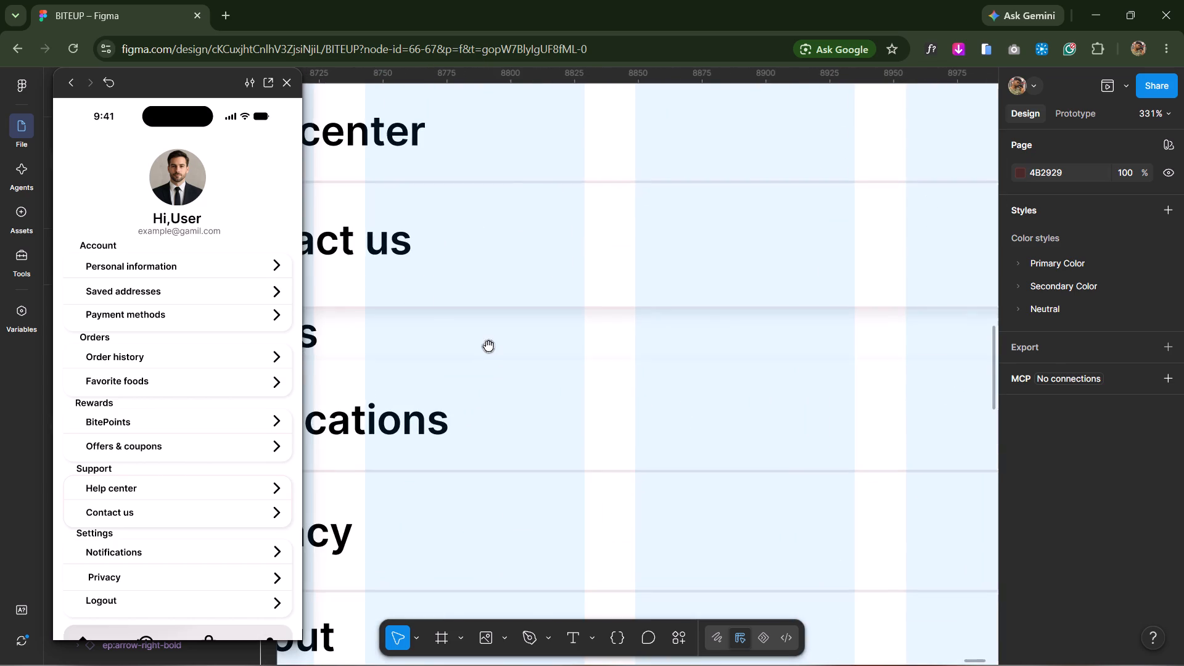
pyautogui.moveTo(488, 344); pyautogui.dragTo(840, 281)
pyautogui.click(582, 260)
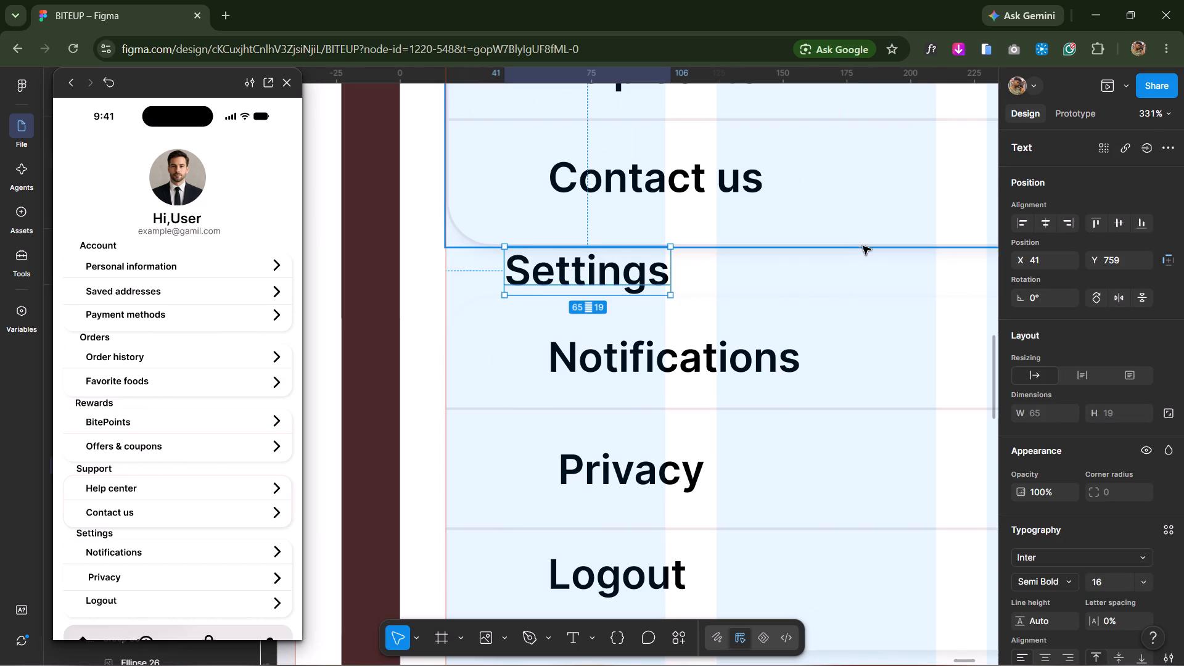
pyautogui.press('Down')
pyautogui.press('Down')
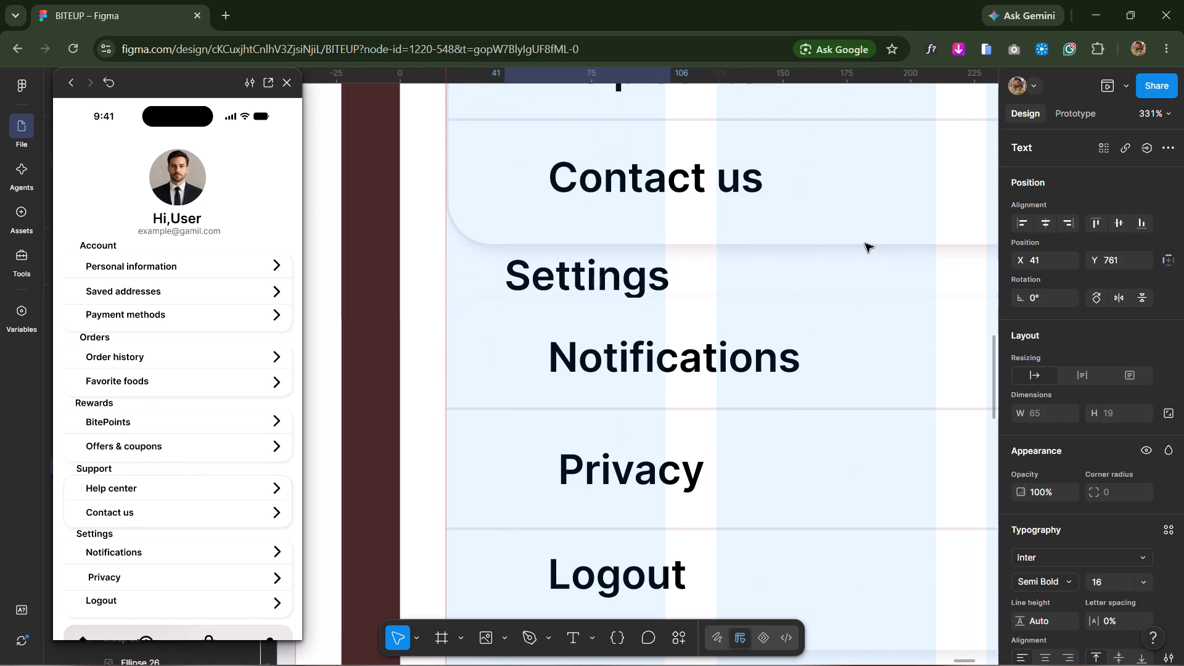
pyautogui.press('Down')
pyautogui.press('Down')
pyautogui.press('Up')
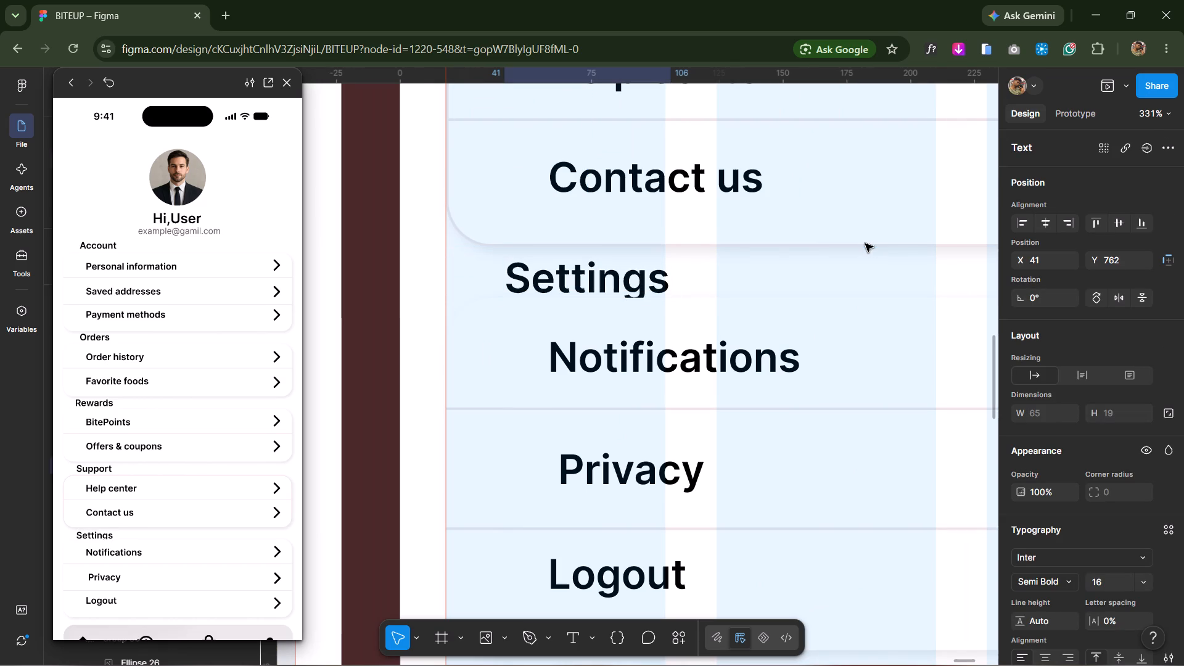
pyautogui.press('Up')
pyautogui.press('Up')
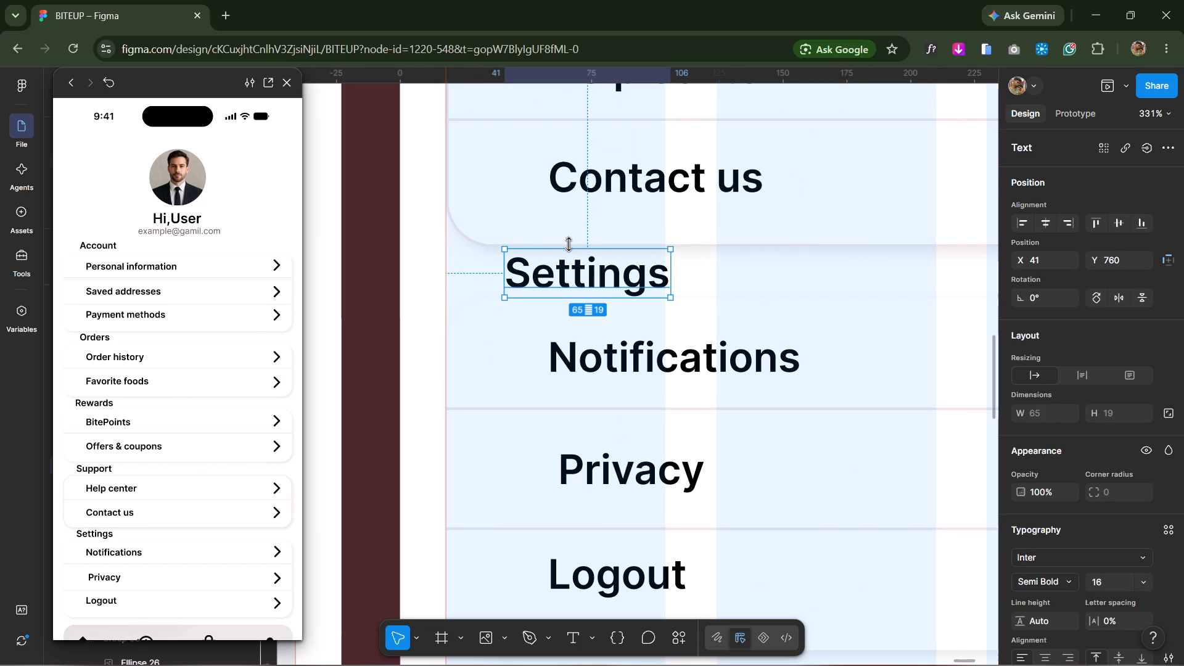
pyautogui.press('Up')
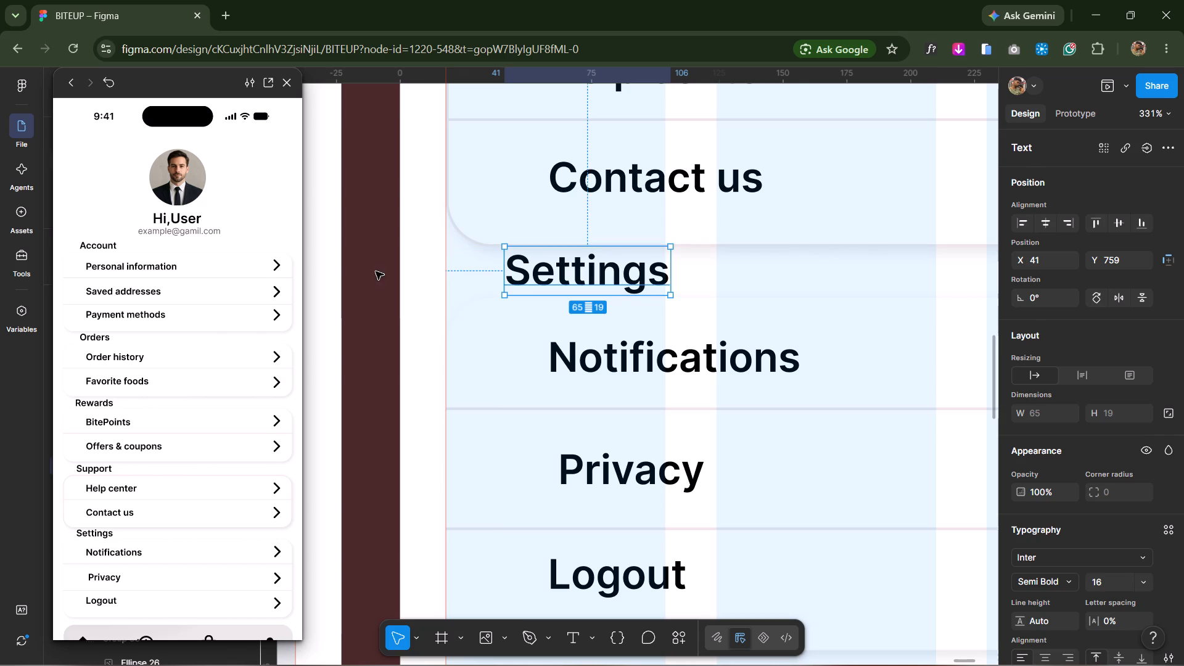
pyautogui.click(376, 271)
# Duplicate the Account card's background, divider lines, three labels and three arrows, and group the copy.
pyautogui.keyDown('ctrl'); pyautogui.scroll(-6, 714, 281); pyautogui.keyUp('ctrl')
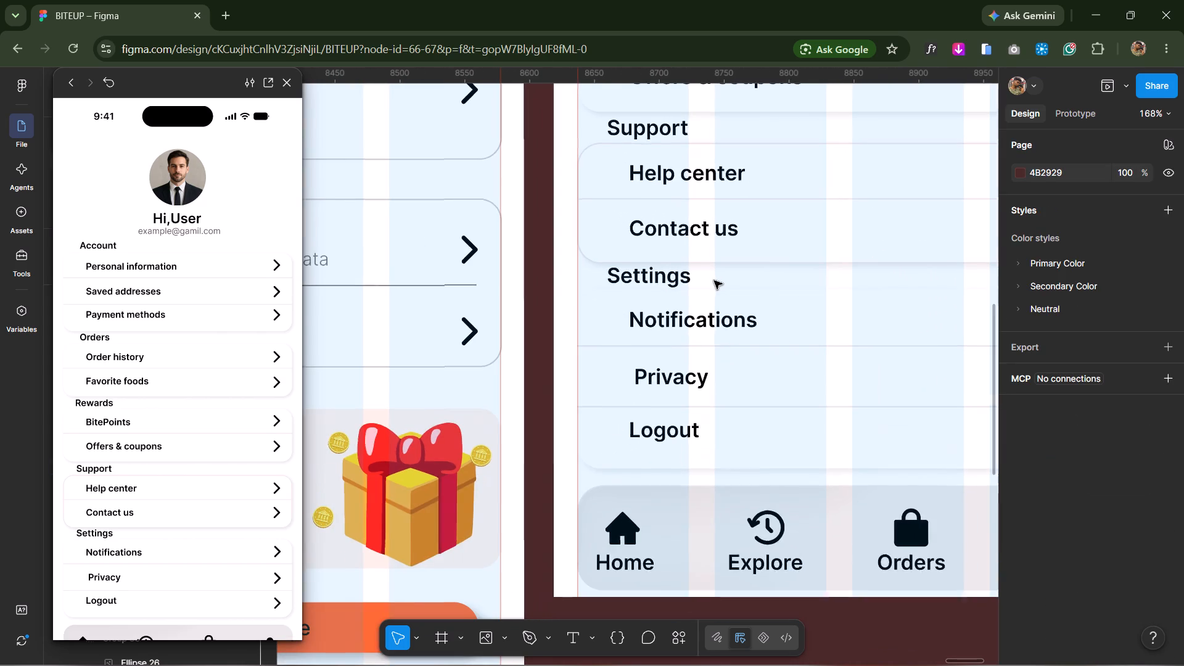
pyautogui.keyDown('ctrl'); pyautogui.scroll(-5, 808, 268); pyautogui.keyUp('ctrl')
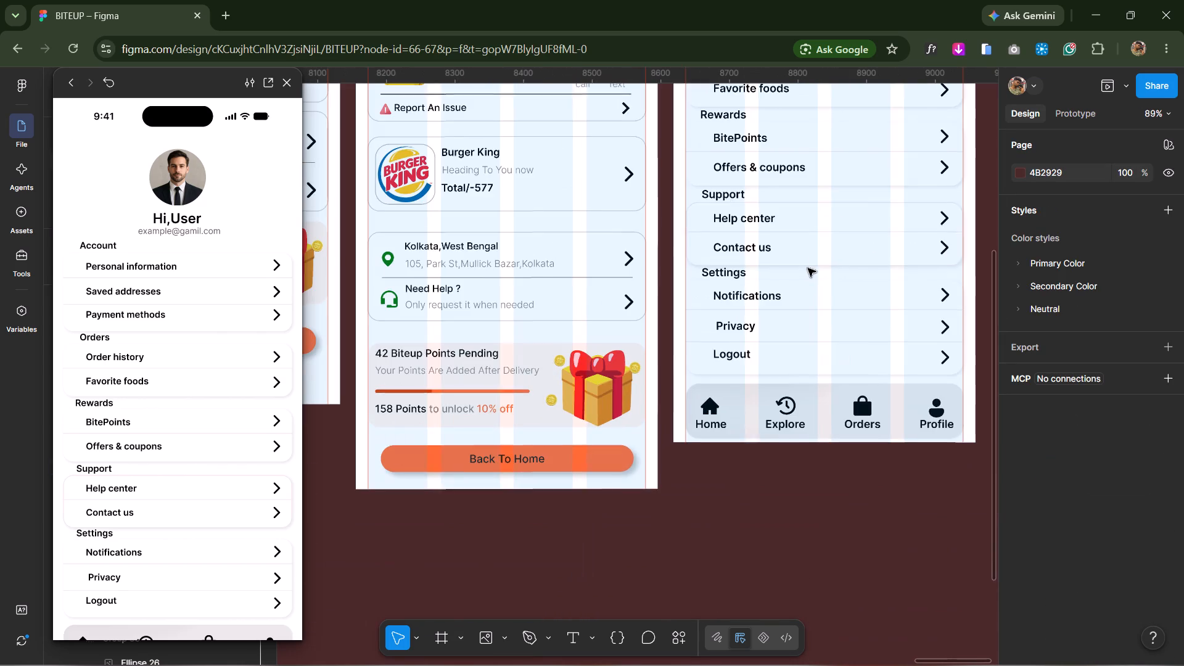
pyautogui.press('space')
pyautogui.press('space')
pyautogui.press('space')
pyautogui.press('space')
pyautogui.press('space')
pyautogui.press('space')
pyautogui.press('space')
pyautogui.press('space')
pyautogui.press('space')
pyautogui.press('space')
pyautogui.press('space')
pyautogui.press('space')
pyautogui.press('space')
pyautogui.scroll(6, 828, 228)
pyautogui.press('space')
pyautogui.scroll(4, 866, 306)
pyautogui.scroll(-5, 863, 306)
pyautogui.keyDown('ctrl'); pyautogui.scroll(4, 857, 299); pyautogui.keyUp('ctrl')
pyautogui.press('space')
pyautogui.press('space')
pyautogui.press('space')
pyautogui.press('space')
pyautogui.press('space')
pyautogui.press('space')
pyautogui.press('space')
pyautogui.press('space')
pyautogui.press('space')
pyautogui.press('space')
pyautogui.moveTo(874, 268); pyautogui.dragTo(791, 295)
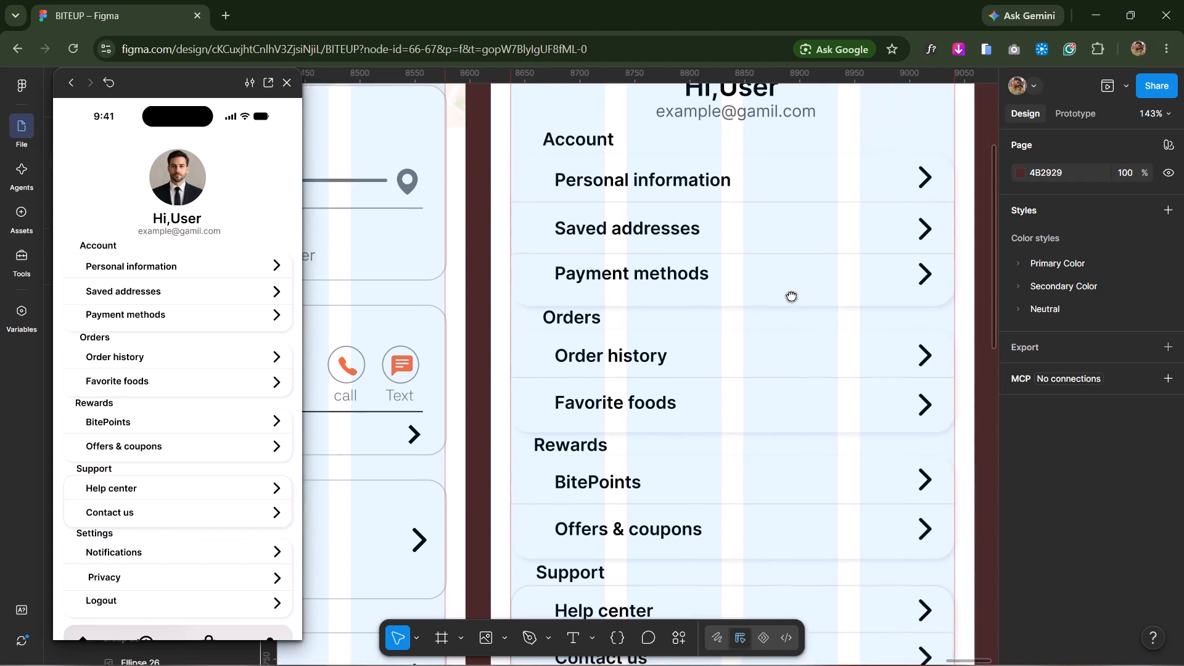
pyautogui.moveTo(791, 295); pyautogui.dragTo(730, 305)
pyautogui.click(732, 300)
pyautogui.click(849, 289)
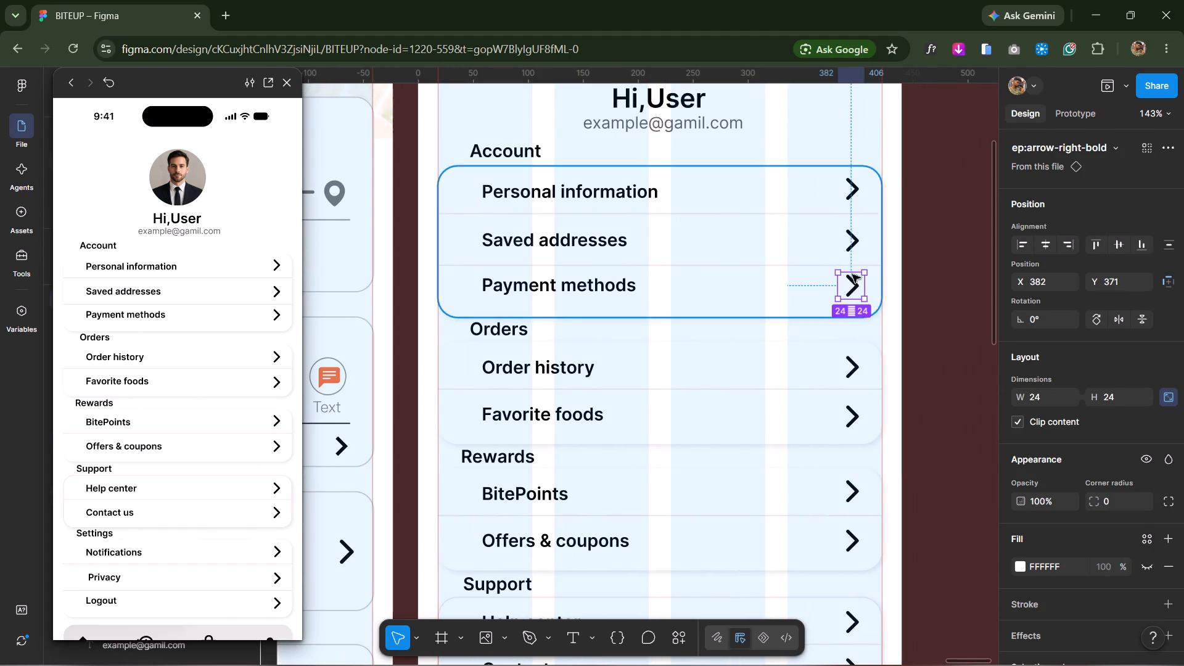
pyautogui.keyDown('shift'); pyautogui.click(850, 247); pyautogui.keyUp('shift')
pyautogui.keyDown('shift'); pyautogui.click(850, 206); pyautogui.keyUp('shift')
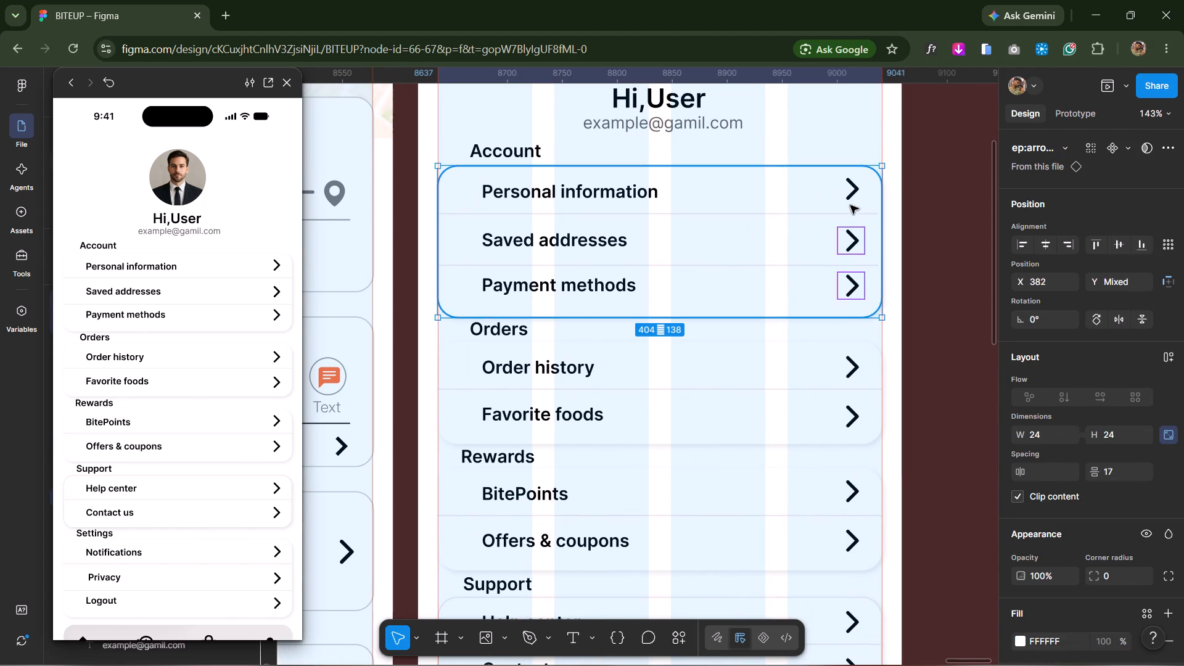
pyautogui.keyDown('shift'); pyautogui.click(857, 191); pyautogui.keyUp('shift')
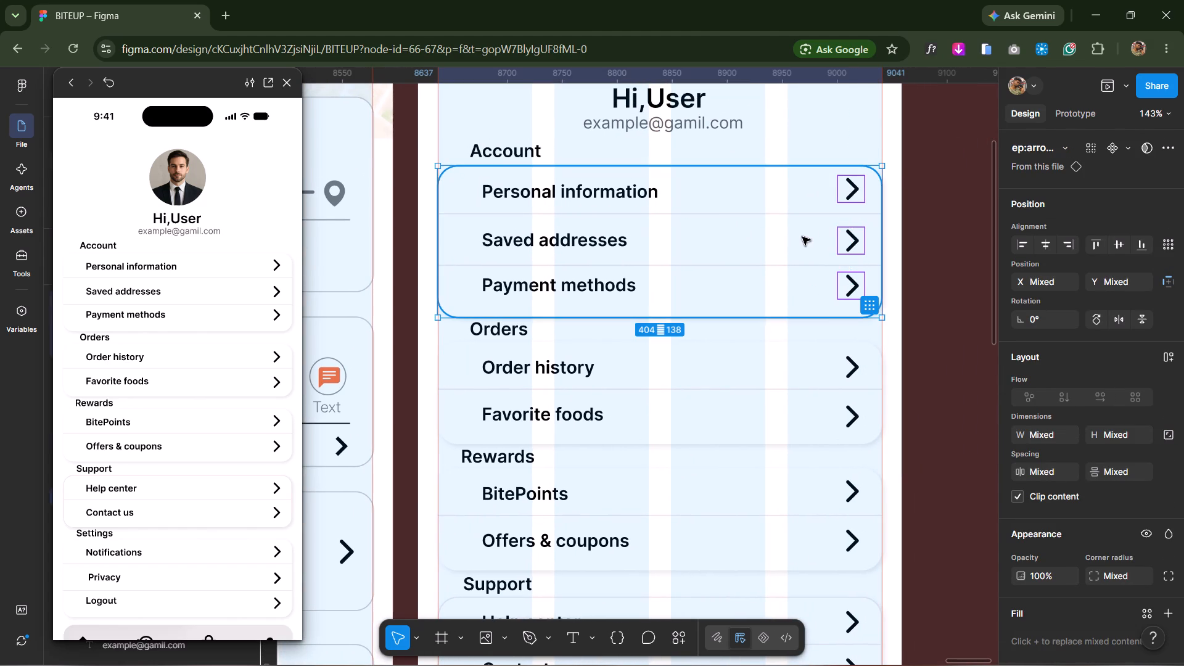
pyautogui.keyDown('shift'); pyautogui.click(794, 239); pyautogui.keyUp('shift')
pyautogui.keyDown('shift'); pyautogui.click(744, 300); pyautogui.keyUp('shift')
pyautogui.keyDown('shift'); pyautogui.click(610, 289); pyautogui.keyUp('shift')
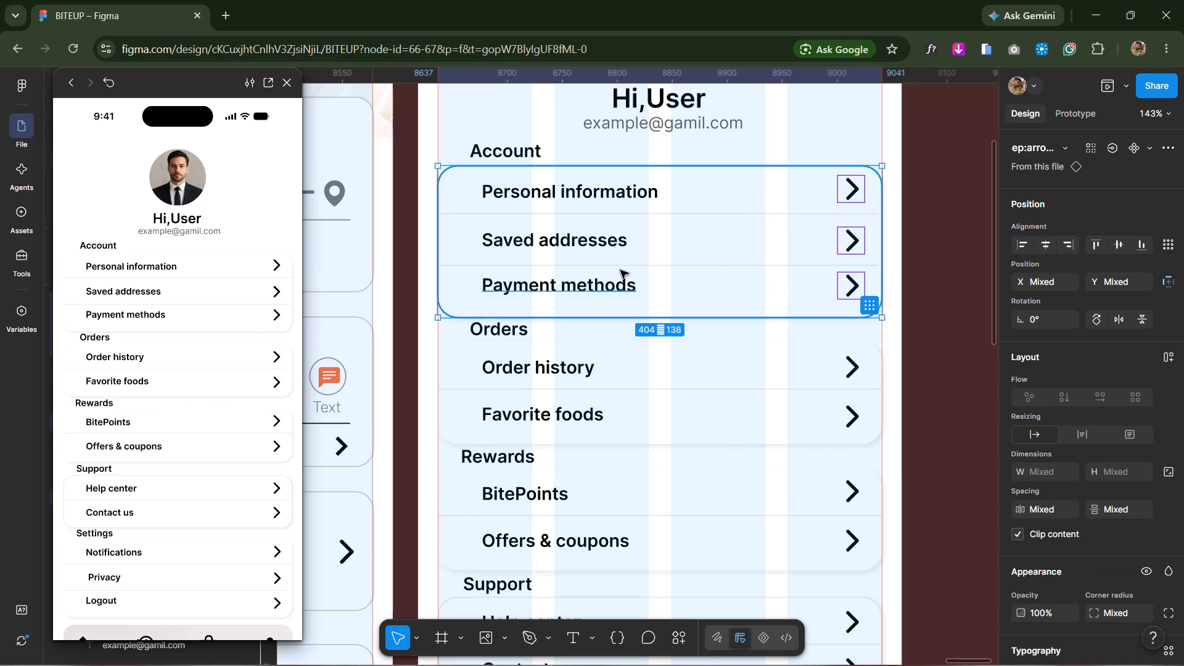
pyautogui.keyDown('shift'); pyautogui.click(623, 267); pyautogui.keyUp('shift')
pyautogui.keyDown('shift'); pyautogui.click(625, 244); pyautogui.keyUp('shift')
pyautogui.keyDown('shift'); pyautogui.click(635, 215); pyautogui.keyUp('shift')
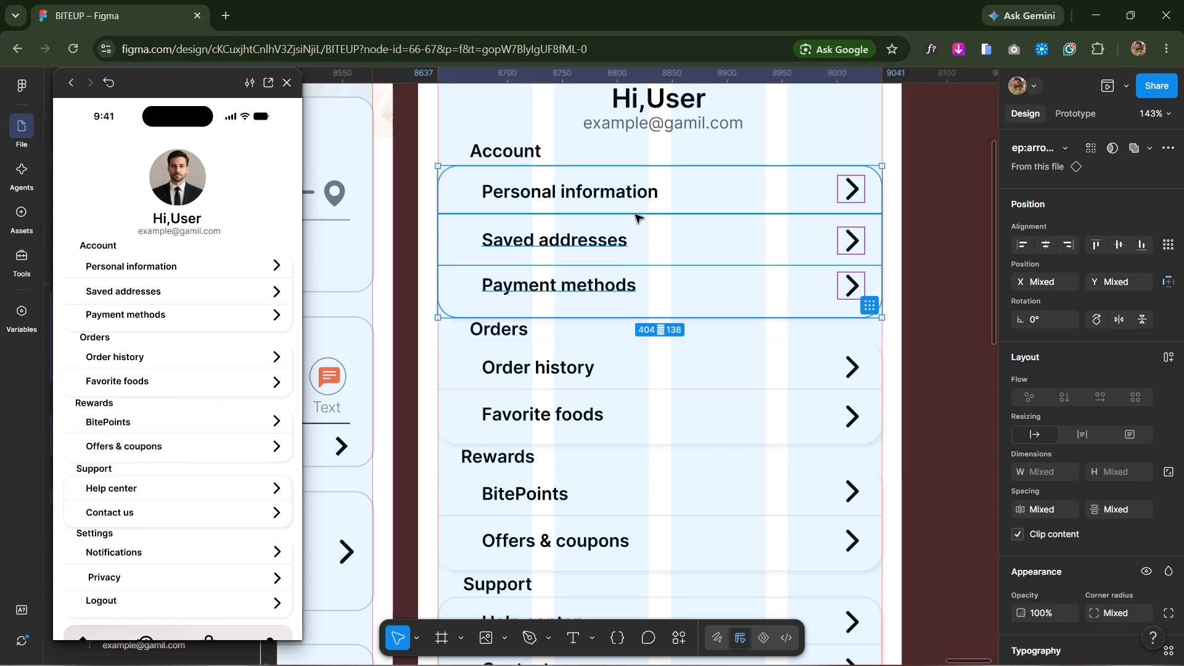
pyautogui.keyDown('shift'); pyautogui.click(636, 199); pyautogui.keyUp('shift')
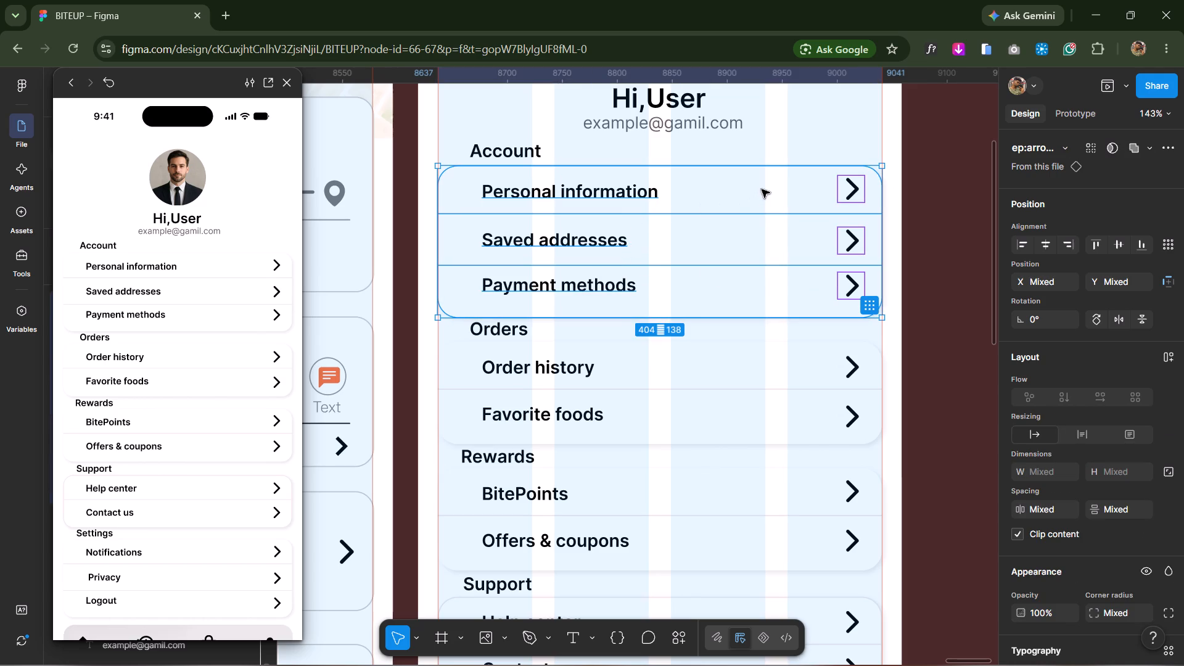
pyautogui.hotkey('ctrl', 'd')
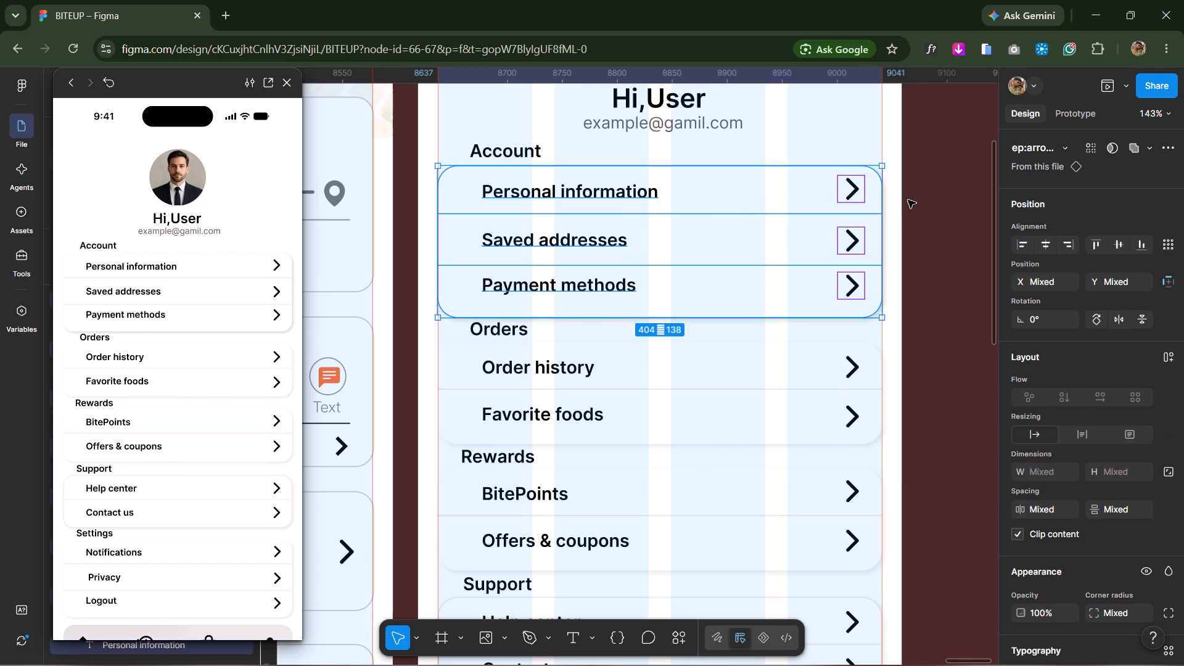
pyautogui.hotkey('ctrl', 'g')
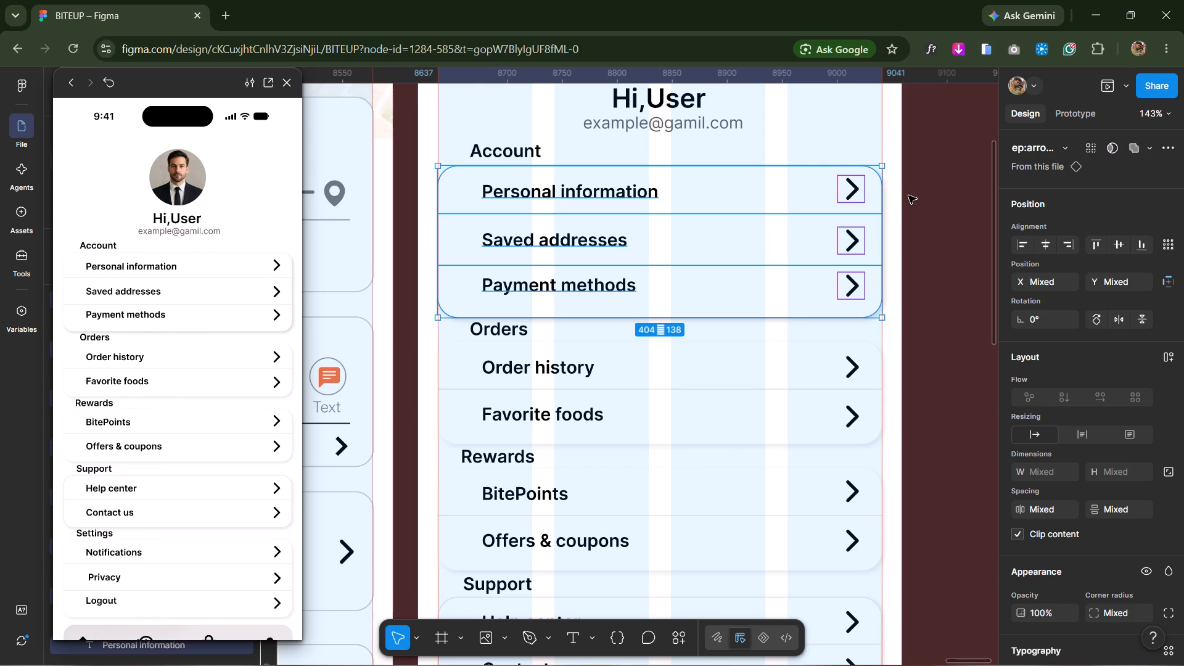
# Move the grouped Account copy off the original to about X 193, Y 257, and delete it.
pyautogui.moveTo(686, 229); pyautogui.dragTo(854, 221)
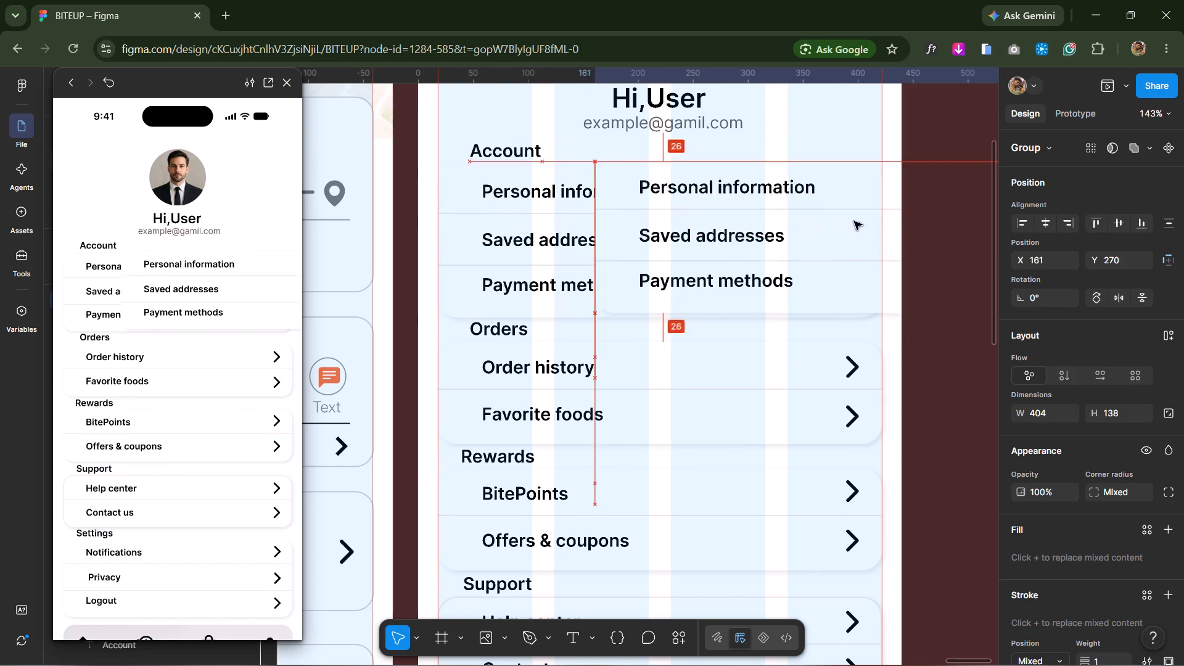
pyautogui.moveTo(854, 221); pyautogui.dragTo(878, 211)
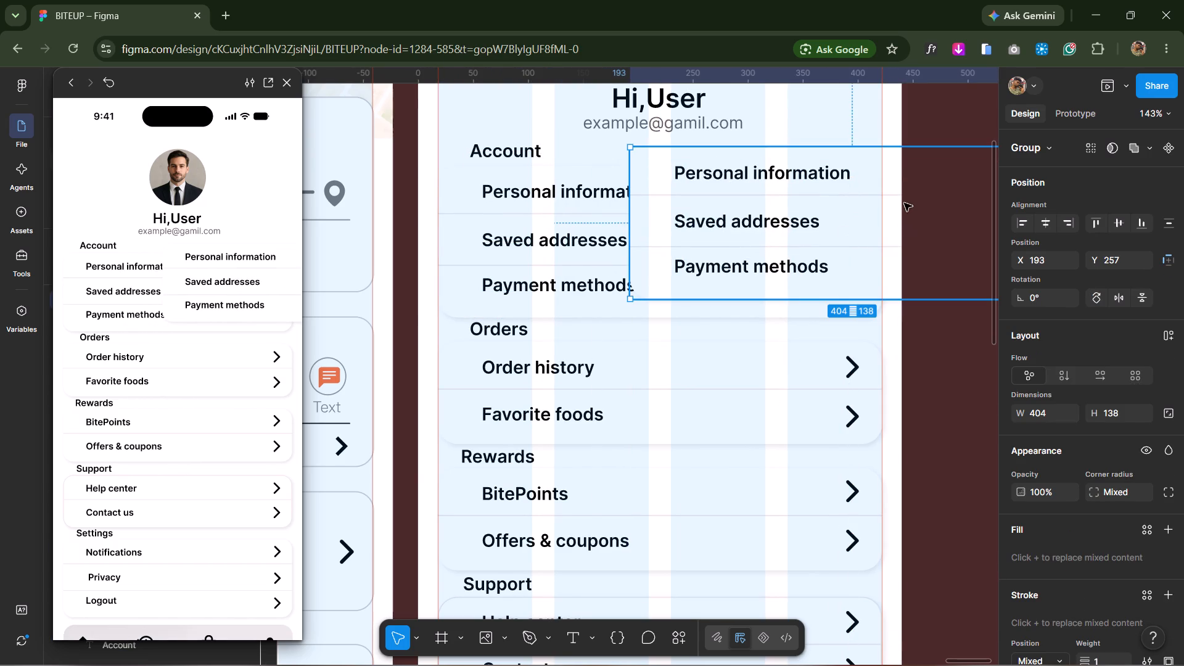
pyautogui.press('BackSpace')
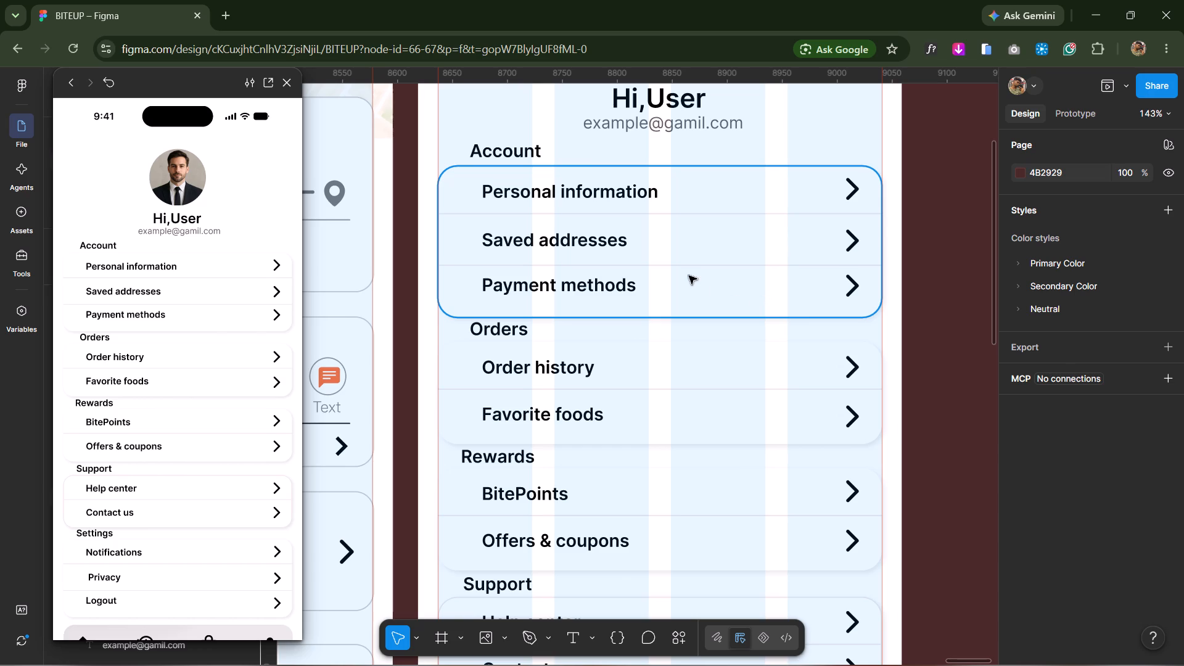
# Group the Account card's background rectangle, both divider lines, three option labels and three arrows.
pyautogui.click(703, 292)
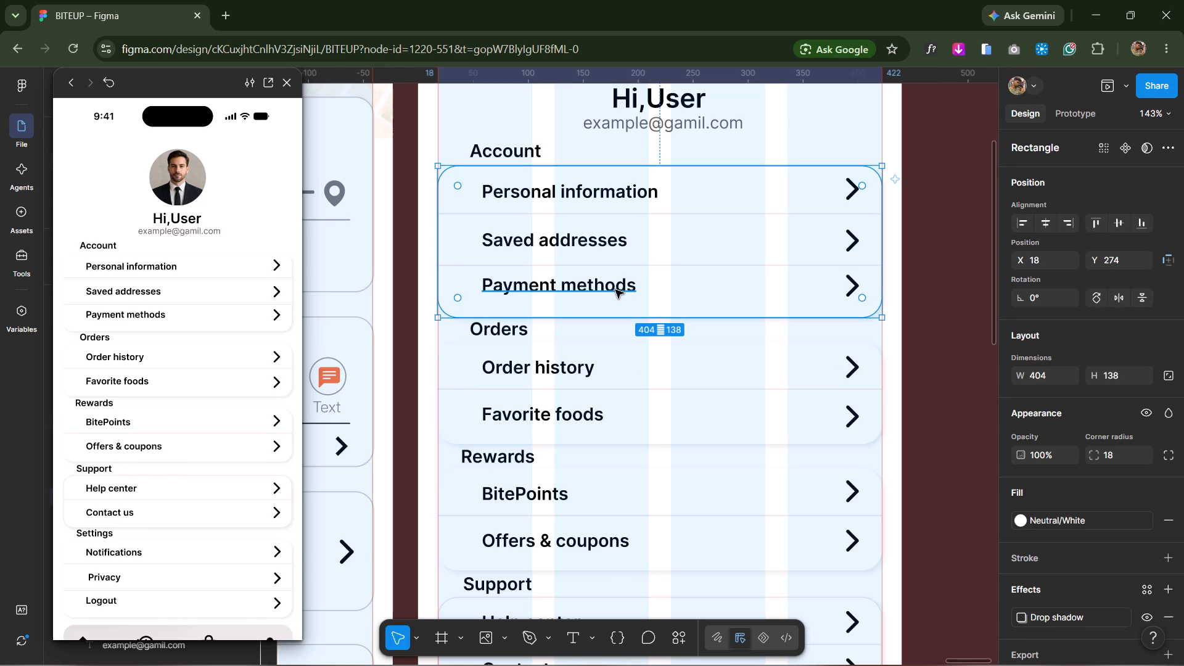
pyautogui.keyDown('shift'); pyautogui.click(613, 292); pyautogui.keyUp('shift')
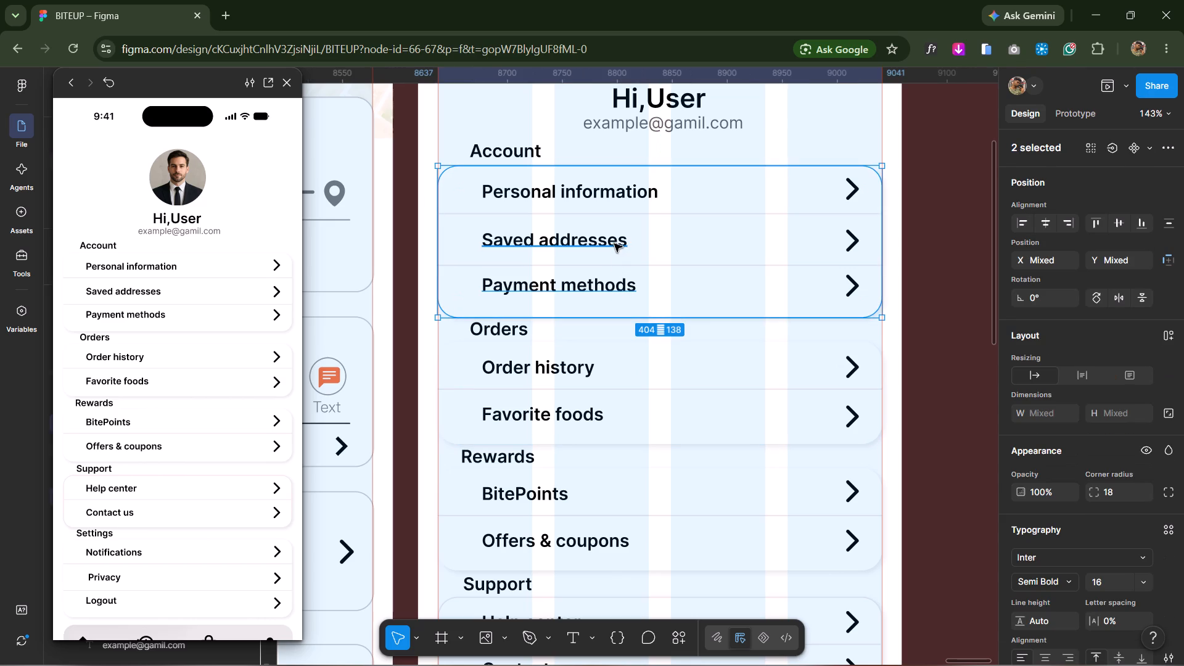
pyautogui.keyDown('shift'); pyautogui.click(614, 243); pyautogui.keyUp('shift')
pyautogui.keyDown('shift'); pyautogui.click(623, 197); pyautogui.keyUp('shift')
pyautogui.keyDown('shift'); pyautogui.click(643, 269); pyautogui.keyUp('shift')
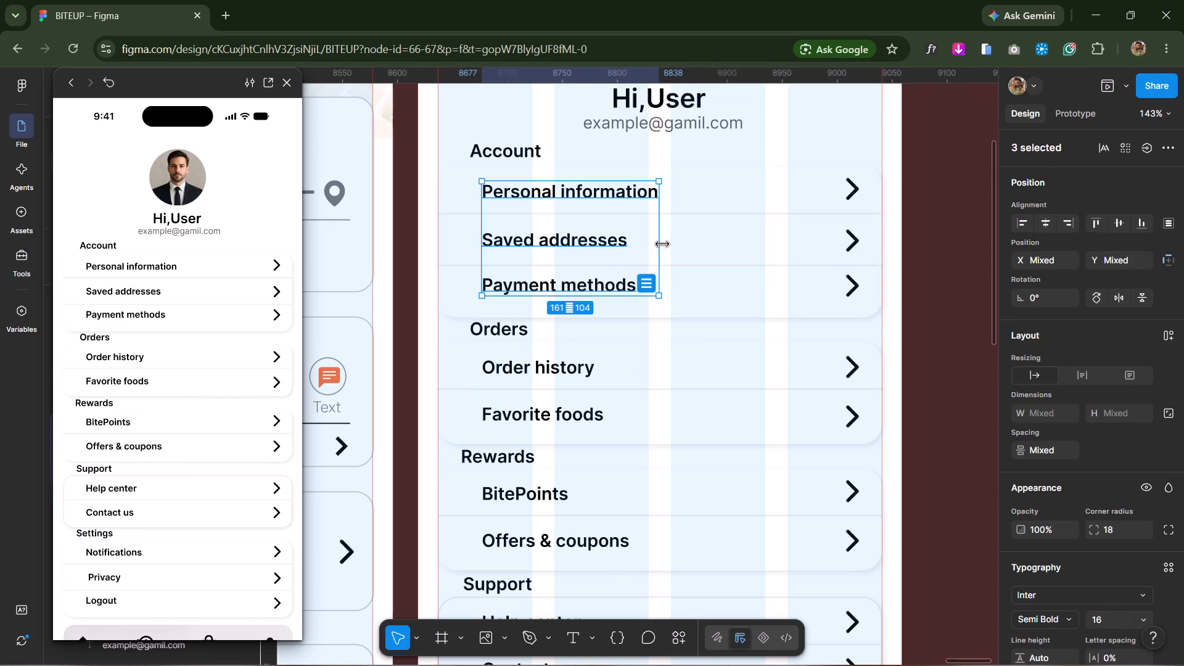
pyautogui.keyDown('shift'); pyautogui.click(690, 213); pyautogui.keyUp('shift')
pyautogui.keyDown('shift'); pyautogui.click(695, 263); pyautogui.keyUp('shift')
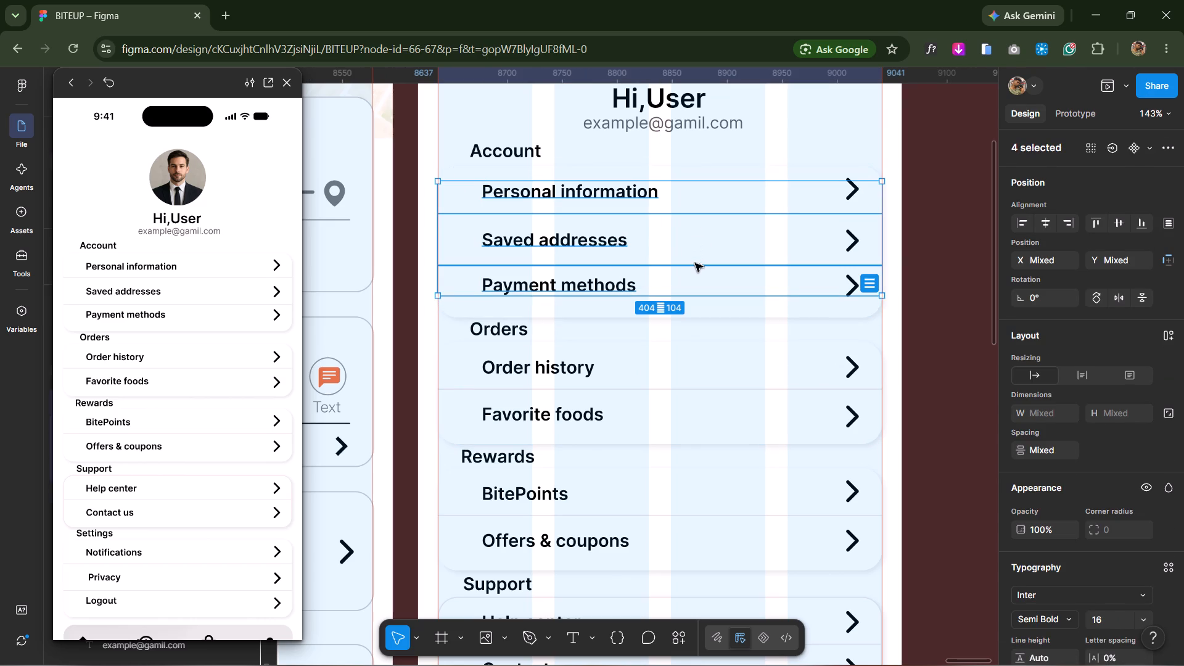
pyautogui.keyDown('shift'); pyautogui.click(839, 287); pyautogui.keyUp('shift')
pyautogui.keyDown('shift'); pyautogui.click(844, 248); pyautogui.keyUp('shift')
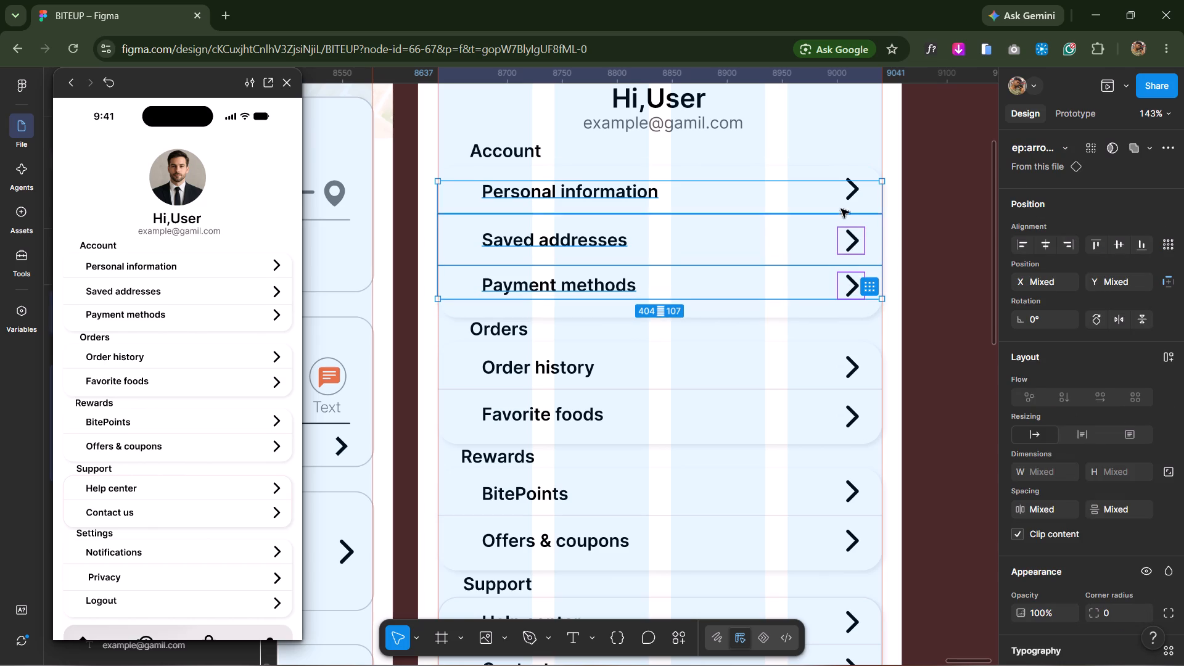
pyautogui.keyDown('shift'); pyautogui.click(842, 194); pyautogui.keyUp('shift')
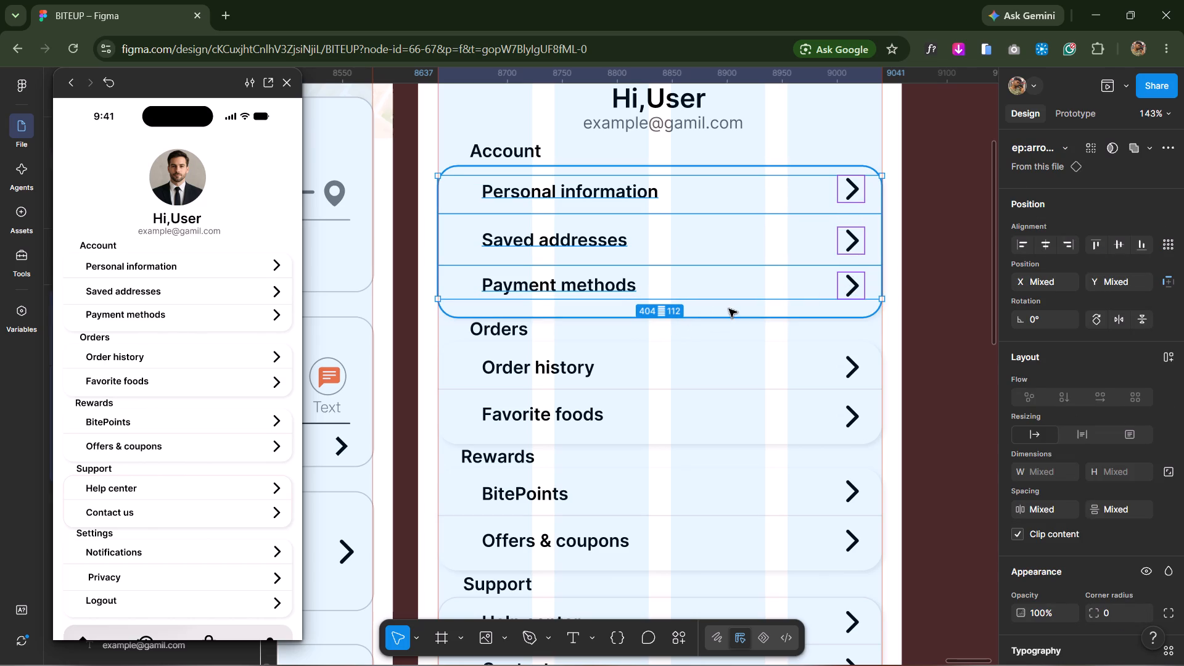
pyautogui.keyDown('shift'); pyautogui.click(729, 309); pyautogui.keyUp('shift')
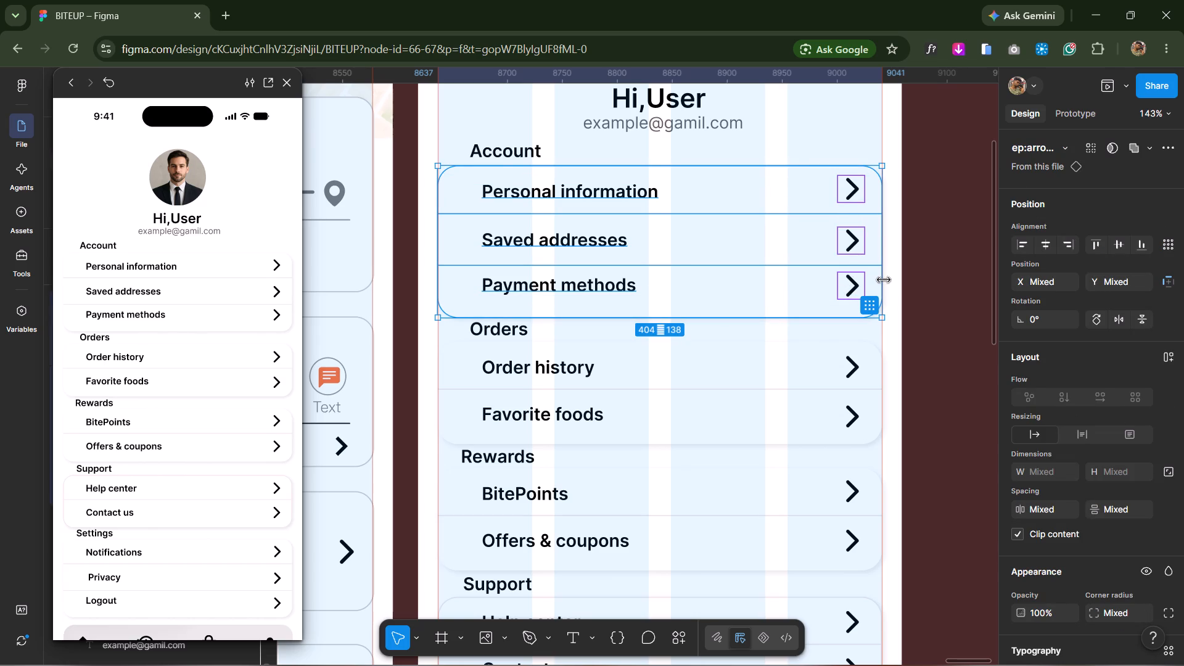
pyautogui.hotkey('ctrl', 'g')
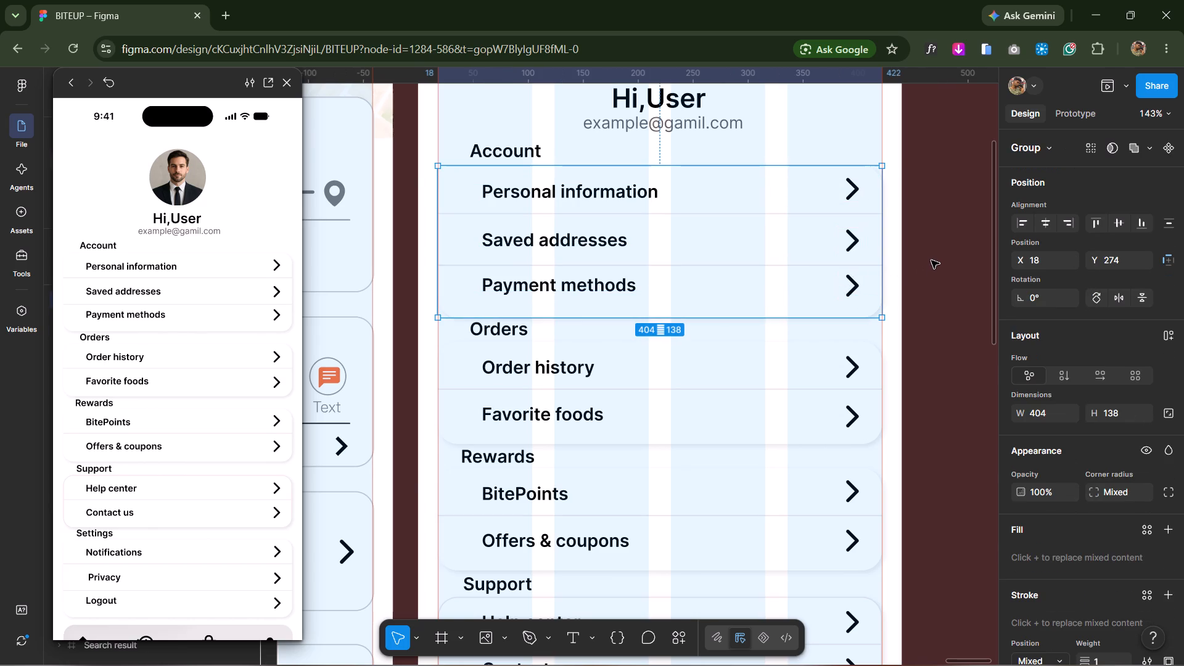
# Group the Orders card's background rectangle, divider line, Order history and Favorite foods labels, and both arrows.
pyautogui.scroll(-5, 931, 261)
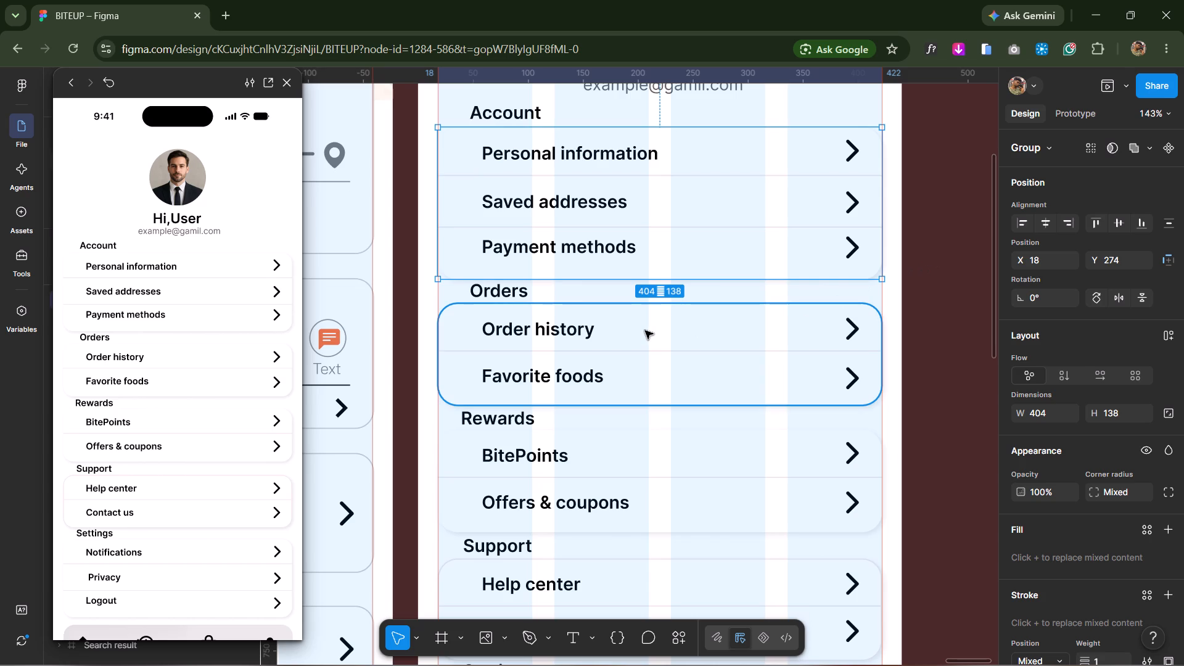
pyautogui.click(645, 331)
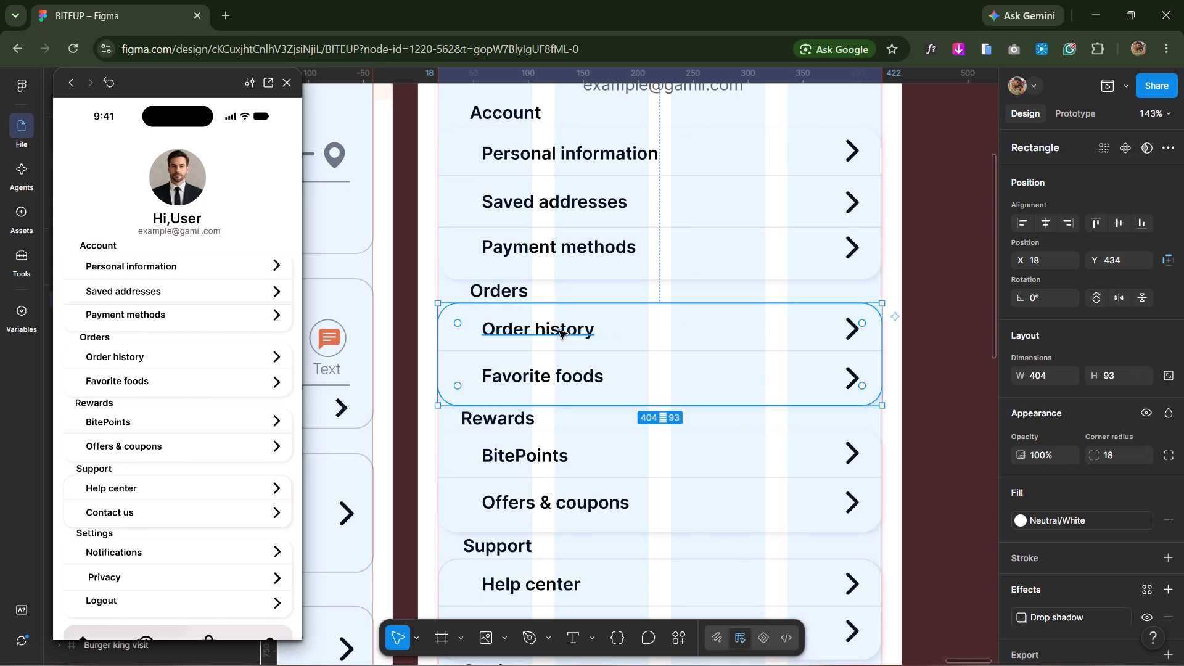
pyautogui.click(559, 331)
pyautogui.keyDown('shift'); pyautogui.click(574, 351); pyautogui.keyUp('shift')
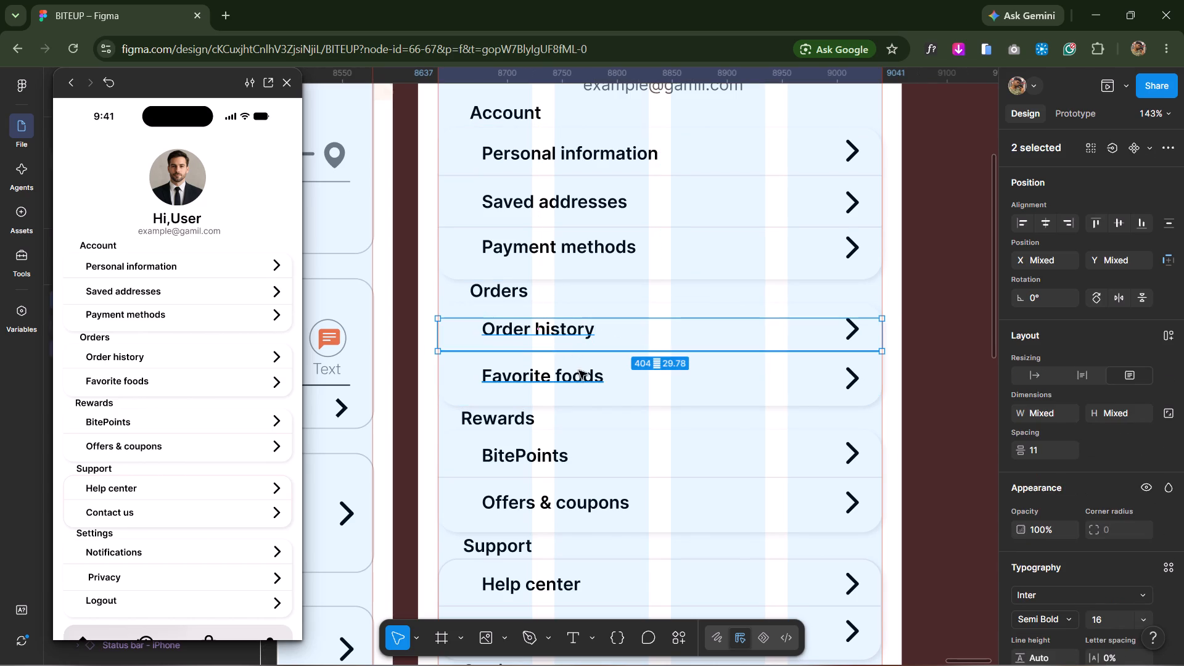
pyautogui.keyDown('shift'); pyautogui.click(579, 373); pyautogui.keyUp('shift')
pyautogui.keyDown('shift'); pyautogui.click(855, 378); pyautogui.keyUp('shift')
pyautogui.keyDown('shift'); pyautogui.click(844, 337); pyautogui.keyUp('shift')
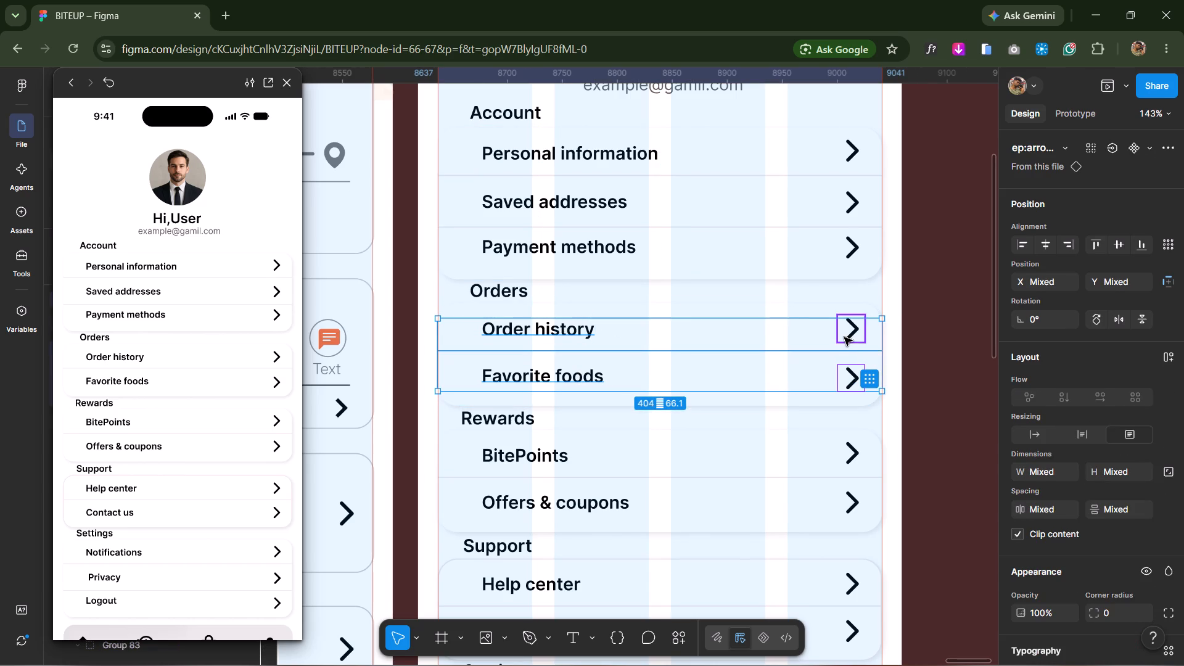
pyautogui.keyDown('shift'); pyautogui.click(736, 374); pyautogui.keyUp('shift')
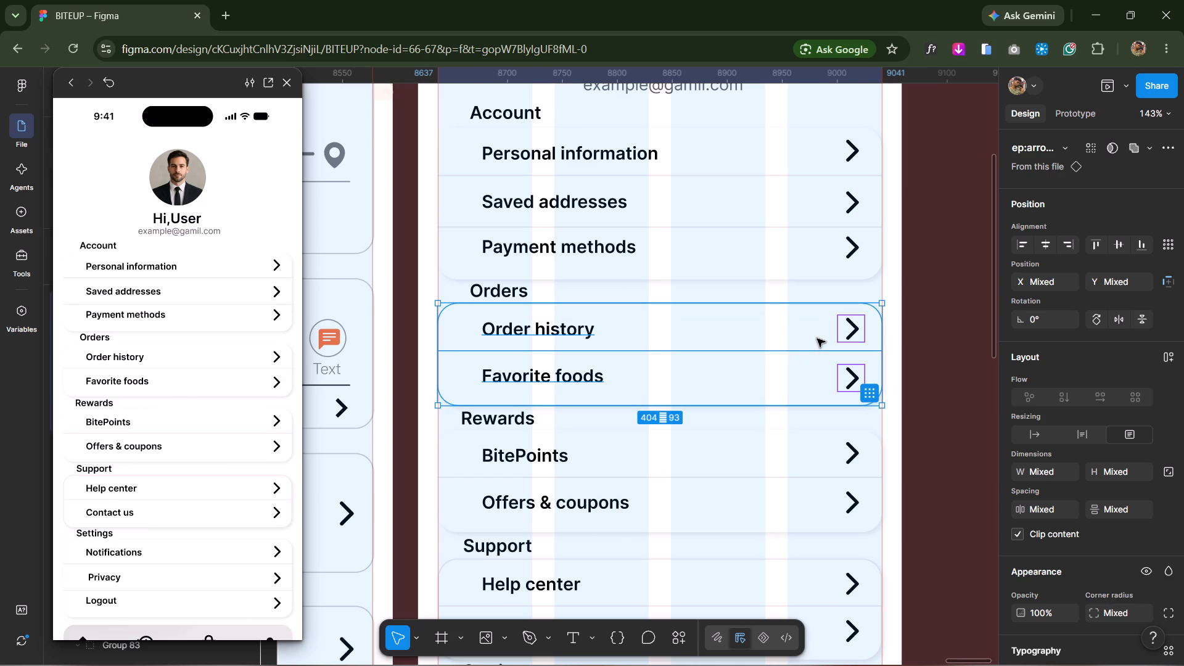
pyautogui.hotkey('ctrl', 'g')
pyautogui.click(938, 325)
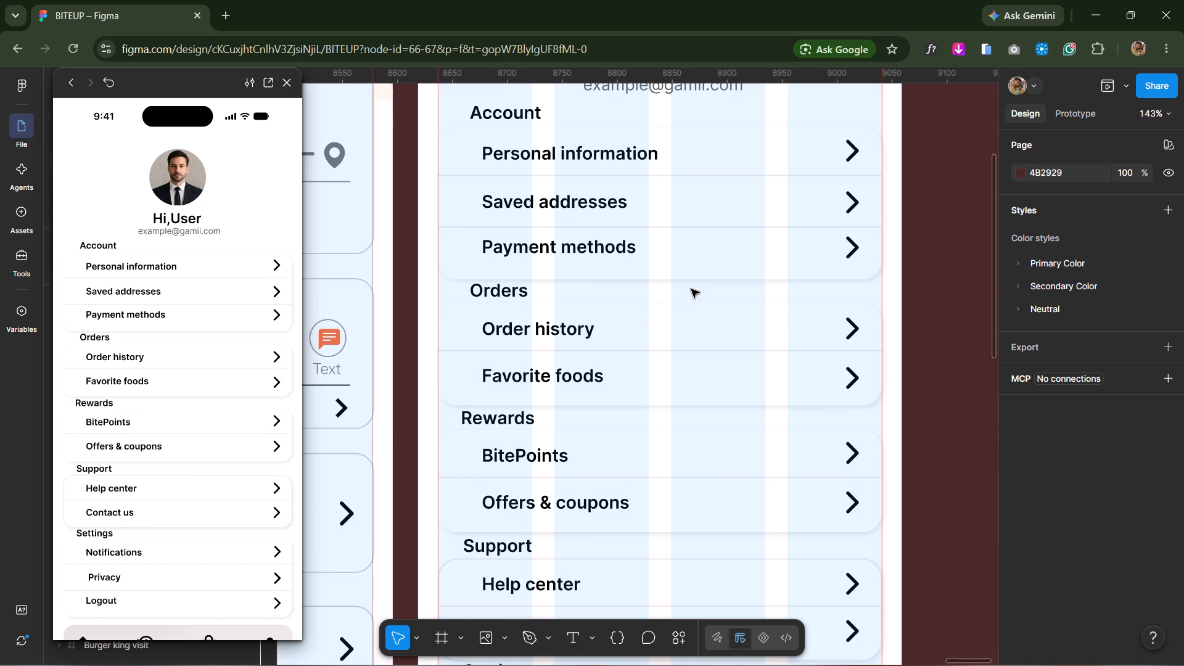
# Group the Rewards card's background rectangle, divider line, BitePoints and Offers & coupons labels, and both arrows.
pyautogui.scroll(-6, 672, 382)
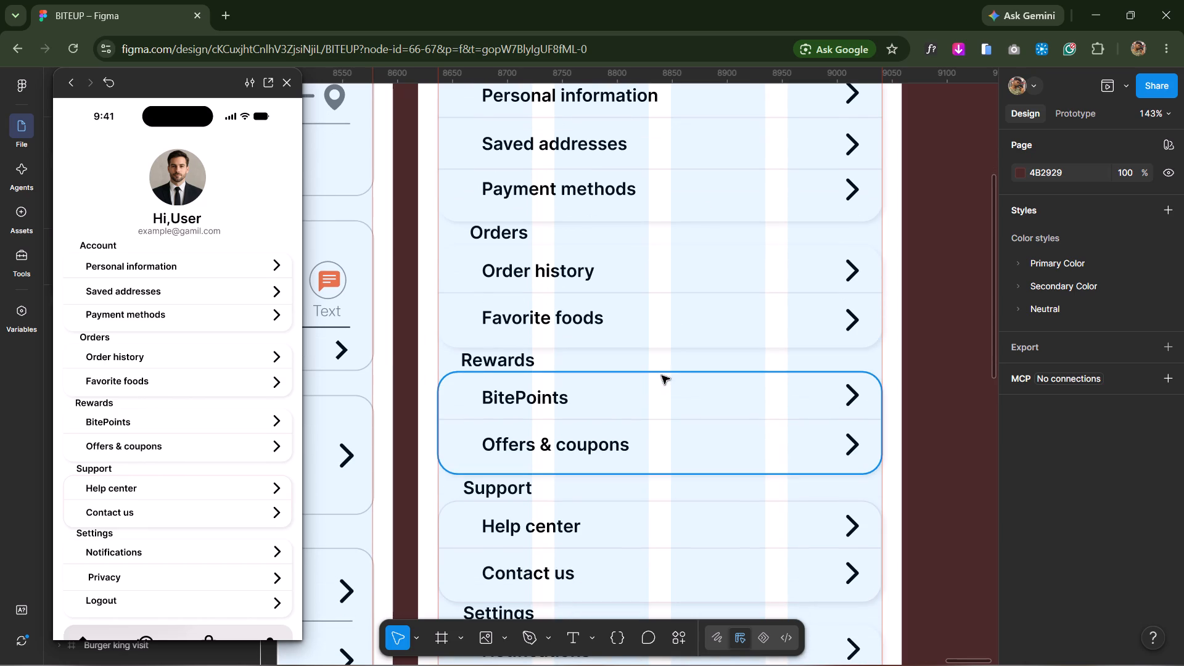
pyautogui.click(651, 387)
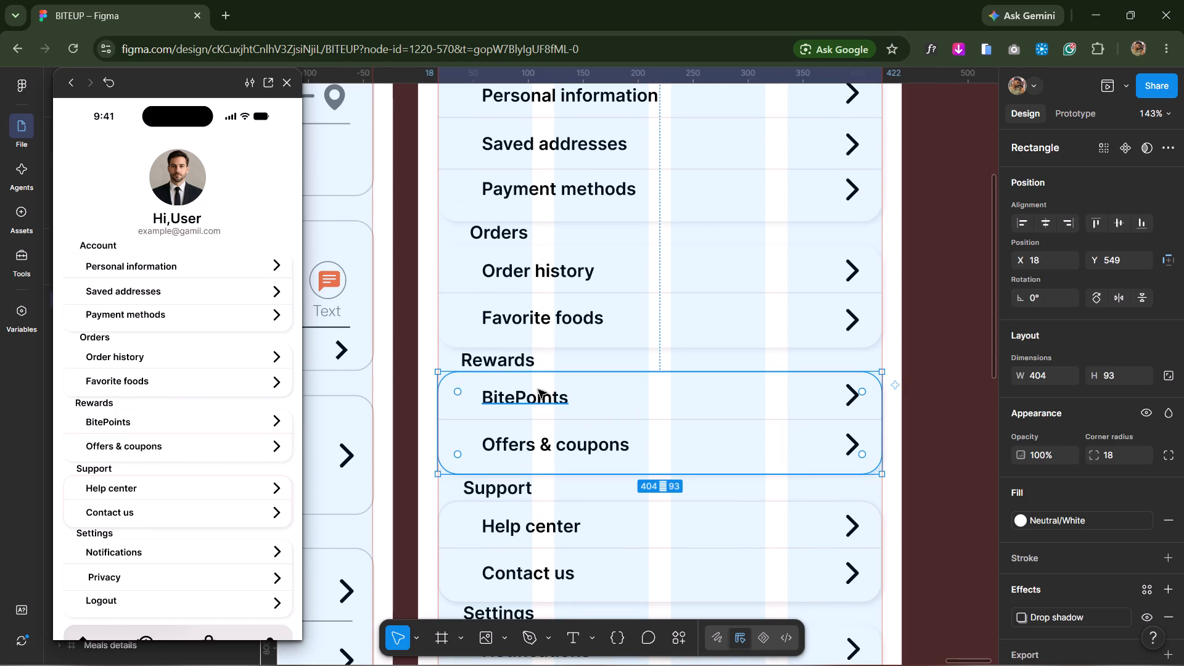
pyautogui.keyDown('shift'); pyautogui.click(534, 398); pyautogui.keyUp('shift')
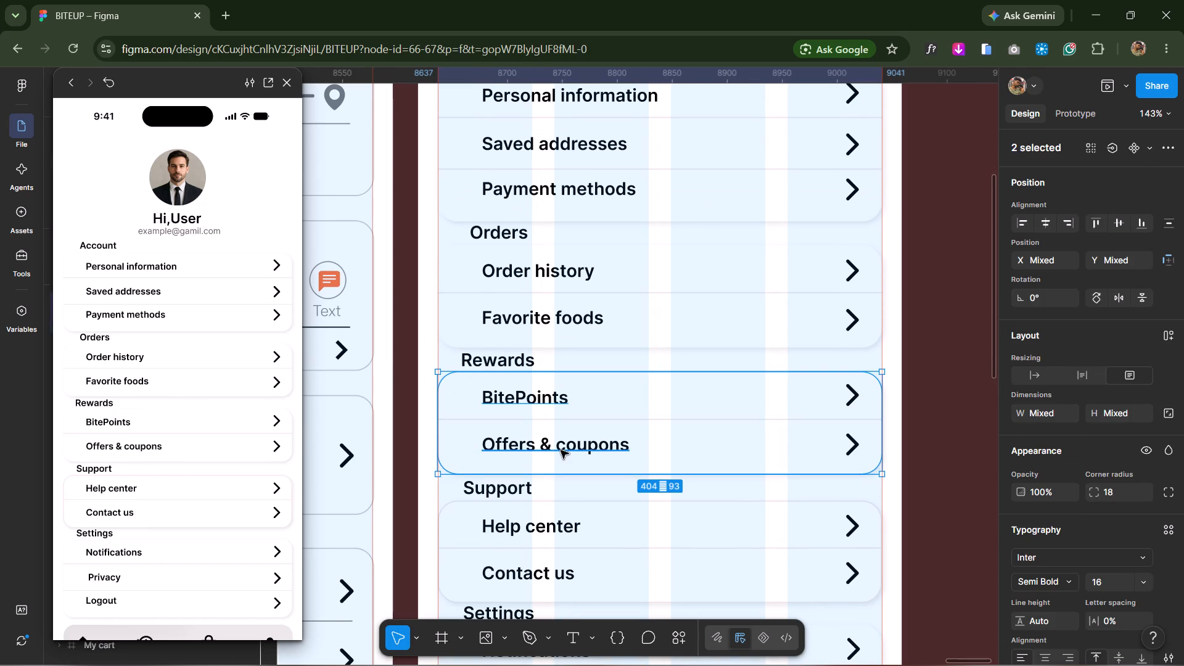
pyautogui.keyDown('shift'); pyautogui.click(561, 451); pyautogui.keyUp('shift')
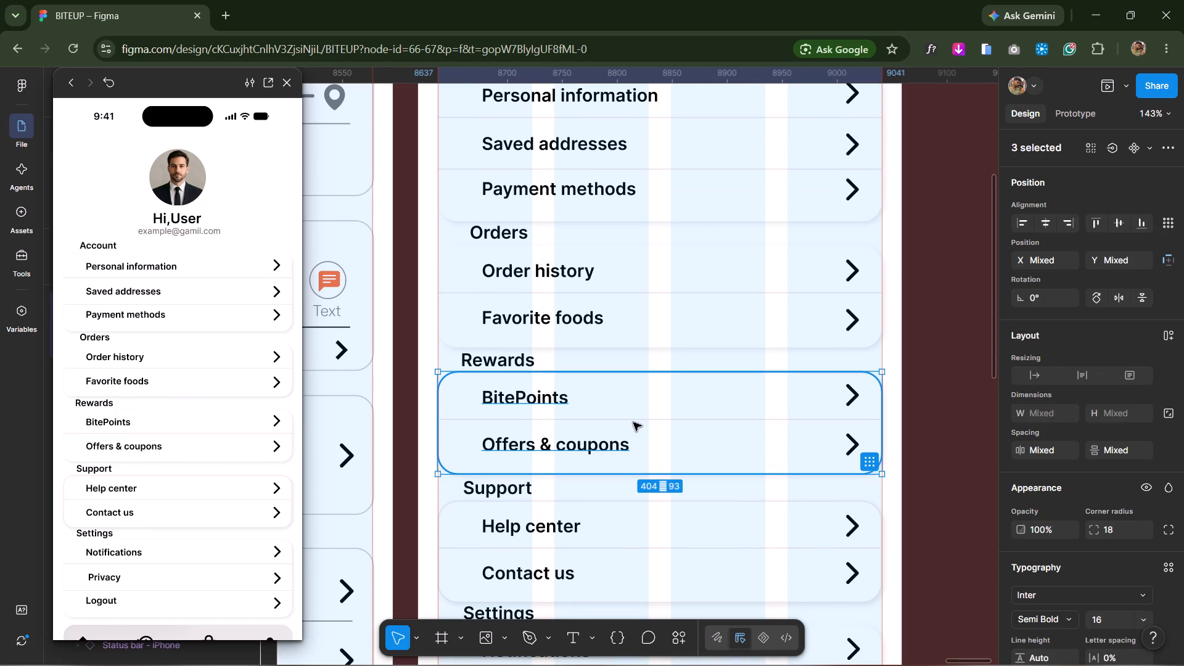
pyautogui.keyDown('shift'); pyautogui.click(633, 417); pyautogui.keyUp('shift')
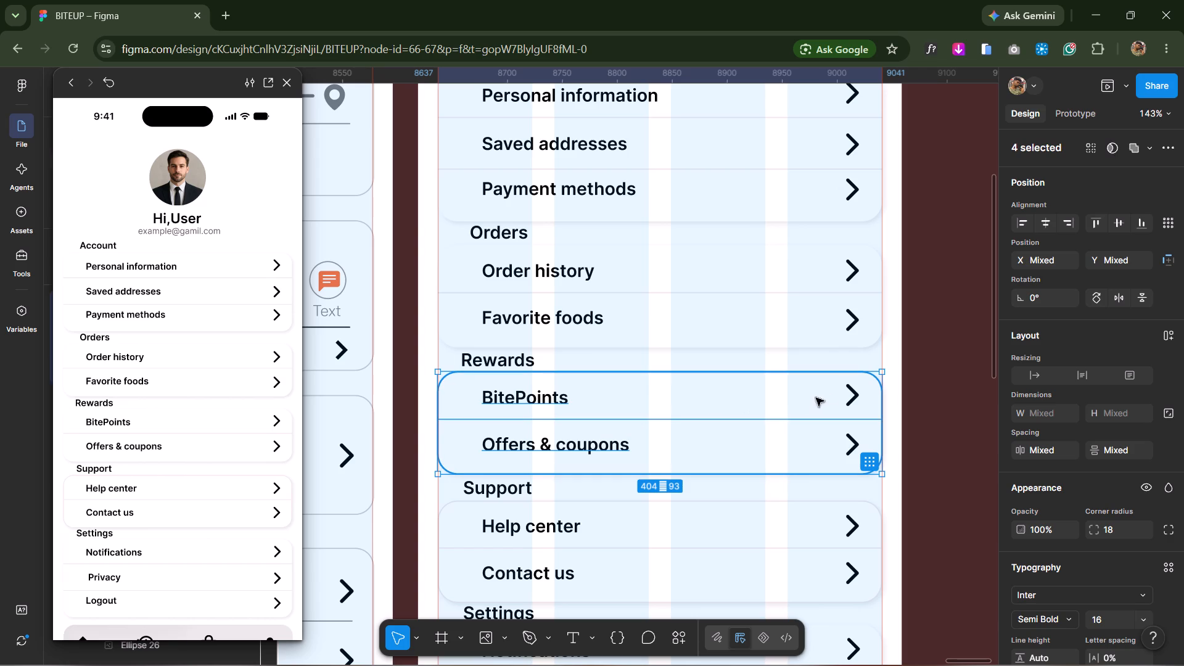
pyautogui.keyDown('shift'); pyautogui.click(844, 393); pyautogui.keyUp('shift')
pyautogui.keyDown('shift'); pyautogui.click(847, 435); pyautogui.keyUp('shift')
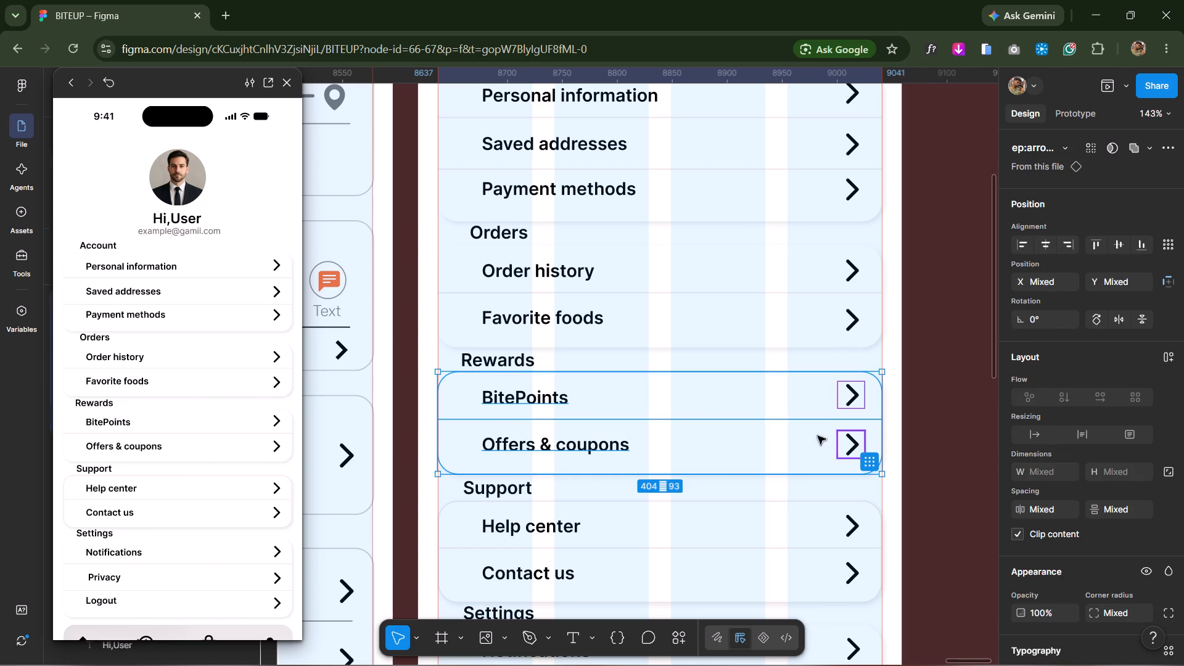
pyautogui.hotkey('ctrl', 'g')
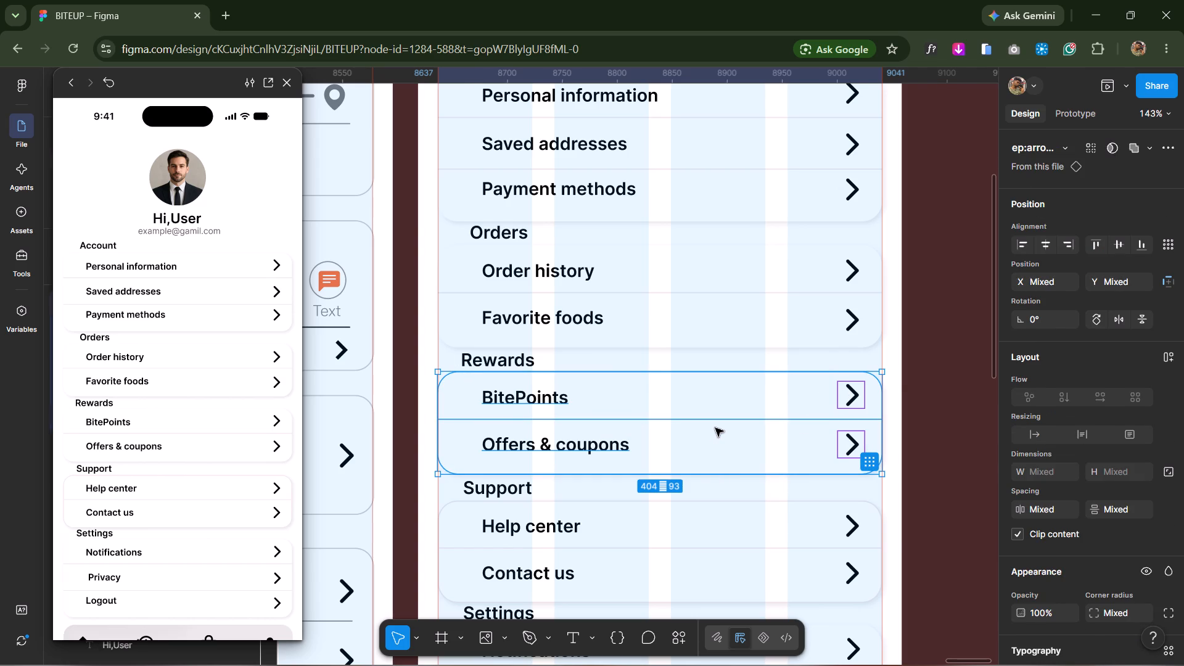
pyautogui.click(917, 384)
# Group the Settings card's background rectangle, both divider lines, Notifications, Privacy and Logout labels, and three arrows.
pyautogui.scroll(-5, 913, 384)
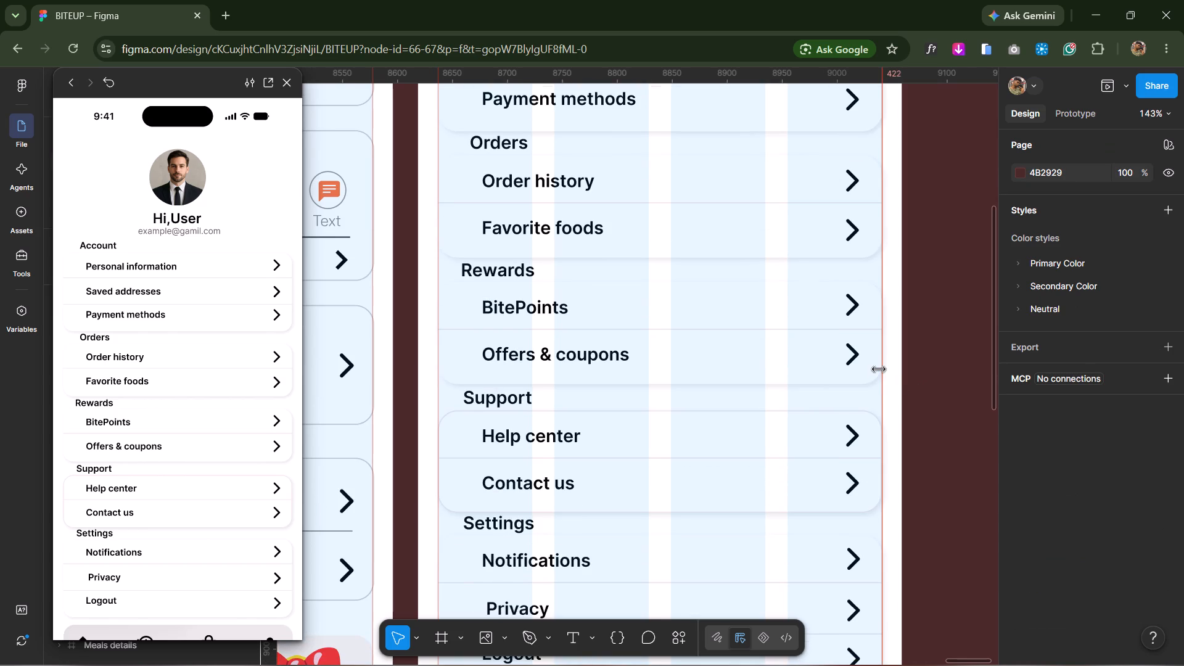
pyautogui.scroll(-4, 906, 417)
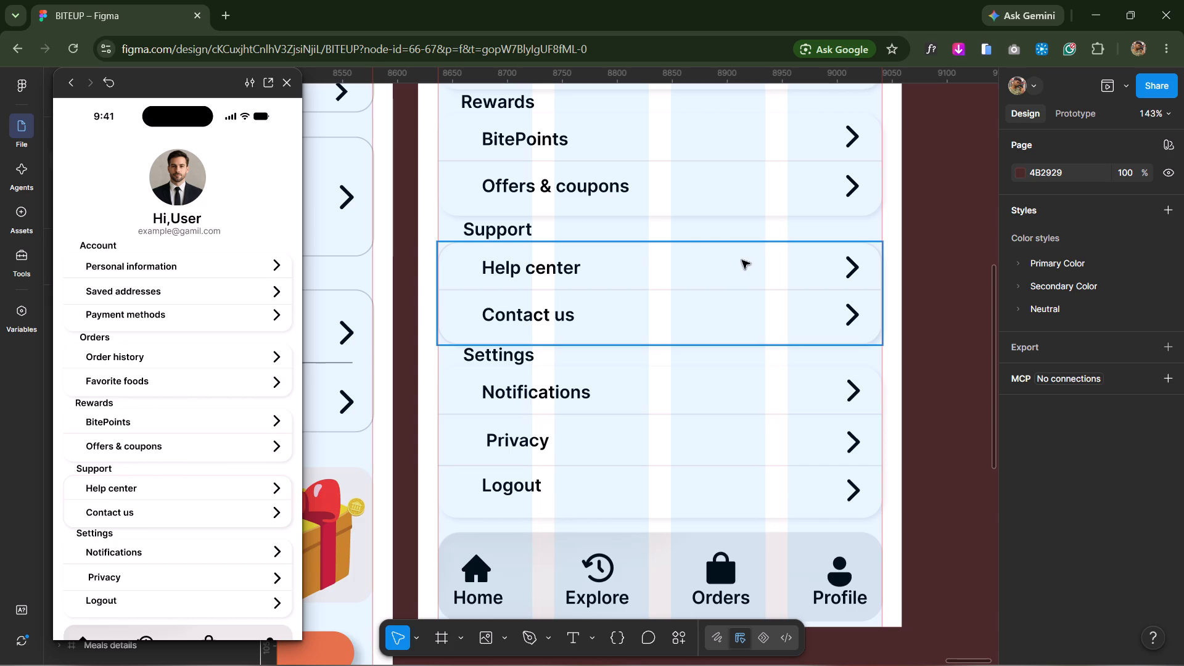
pyautogui.click(509, 396)
pyautogui.keyDown('shift'); pyautogui.click(516, 450); pyautogui.keyUp('shift')
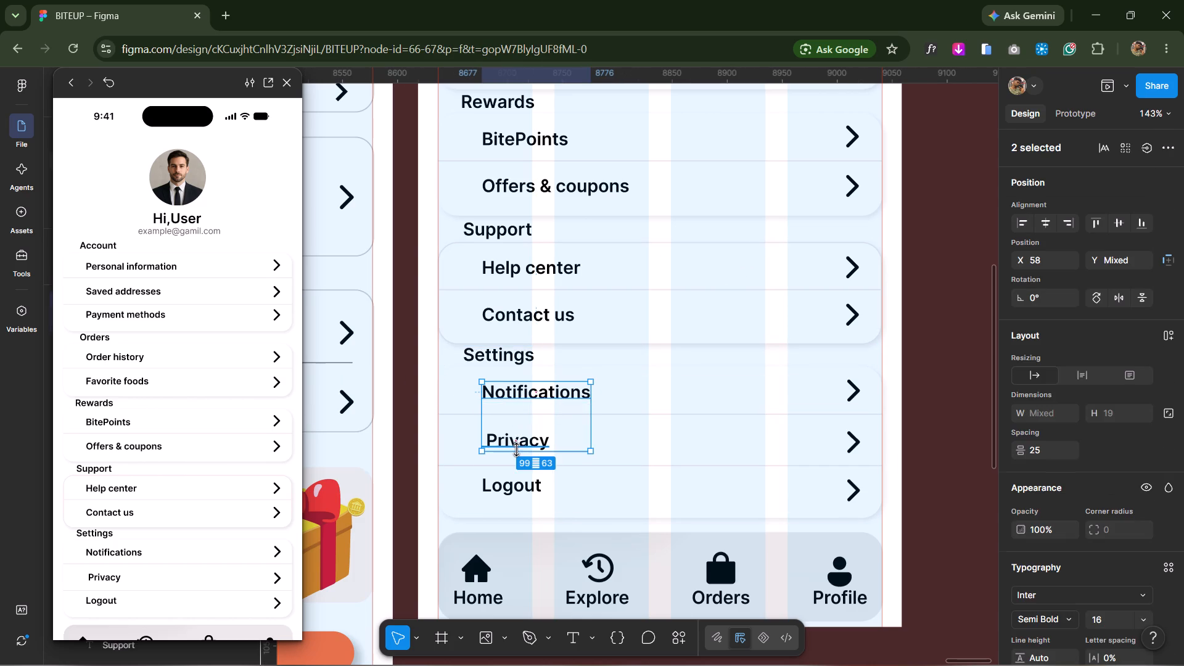
pyautogui.keyDown('shift'); pyautogui.click(514, 487); pyautogui.keyUp('shift')
pyautogui.keyDown('shift'); pyautogui.click(619, 453); pyautogui.keyUp('shift')
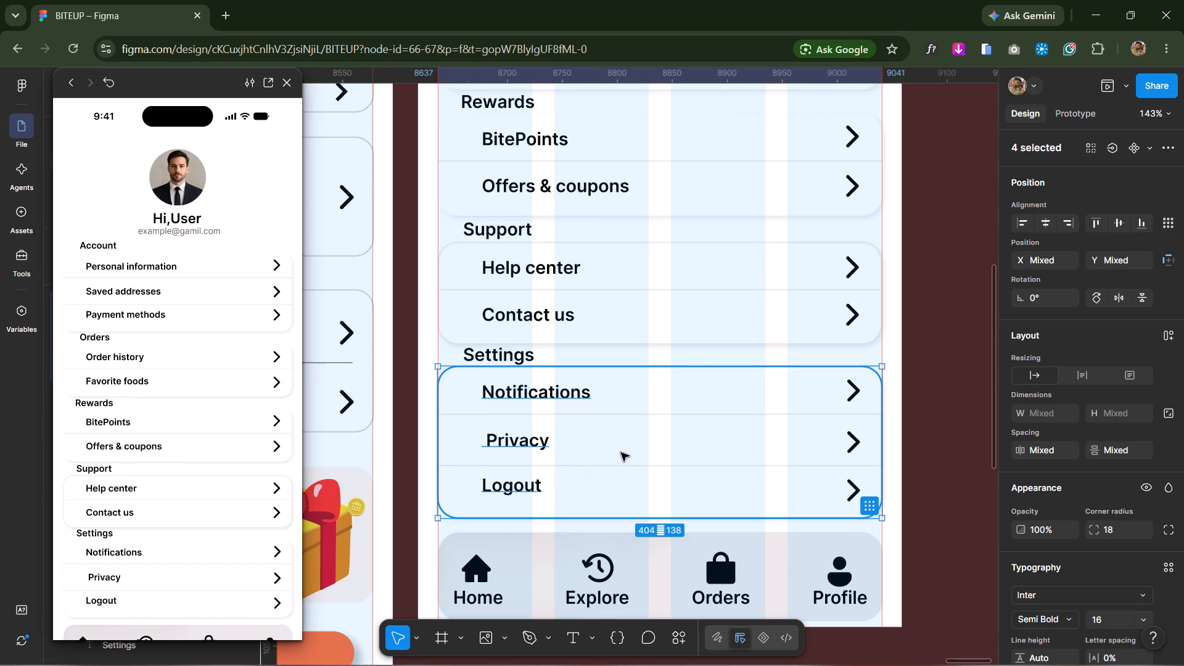
pyautogui.keyDown('shift'); pyautogui.click(633, 466); pyautogui.keyUp('shift')
pyautogui.keyDown('shift'); pyautogui.click(656, 414); pyautogui.keyUp('shift')
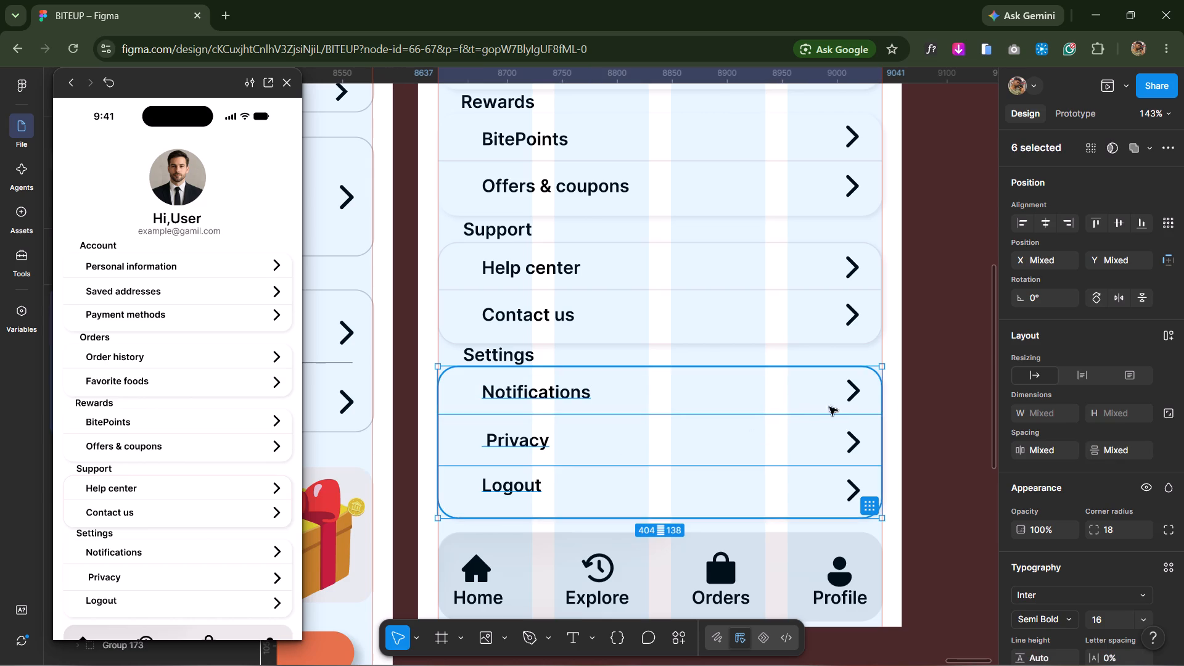
pyautogui.keyDown('shift'); pyautogui.click(858, 390); pyautogui.keyUp('shift')
pyautogui.keyDown('shift'); pyautogui.click(851, 445); pyautogui.keyUp('shift')
pyautogui.keyDown('shift'); pyautogui.click(849, 490); pyautogui.keyUp('shift')
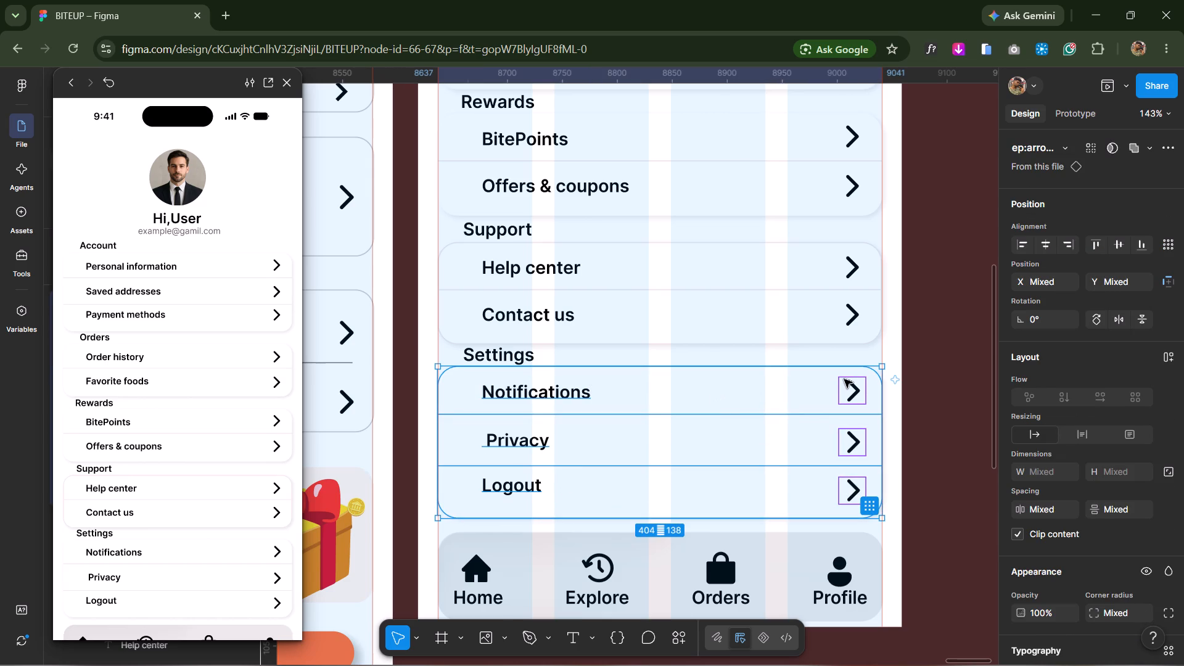
pyautogui.hotkey('ctrl', 'g')
pyautogui.click(936, 342)
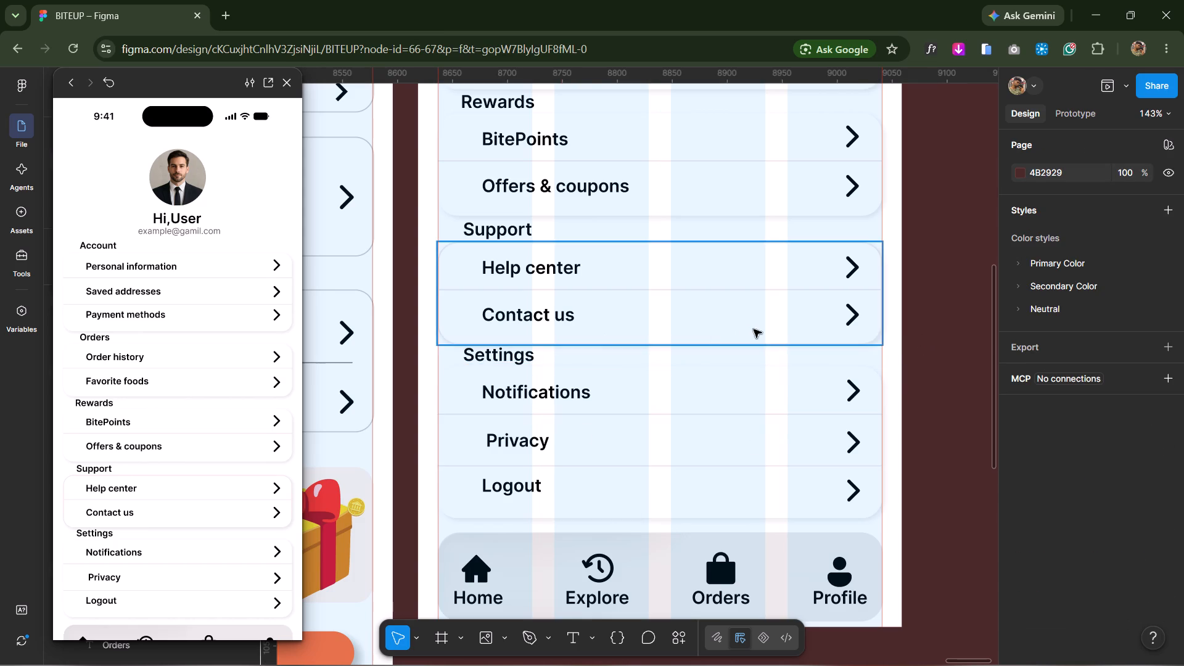
# Close the Profile screen's prototype preview.
pyautogui.scroll(10, 882, 372)
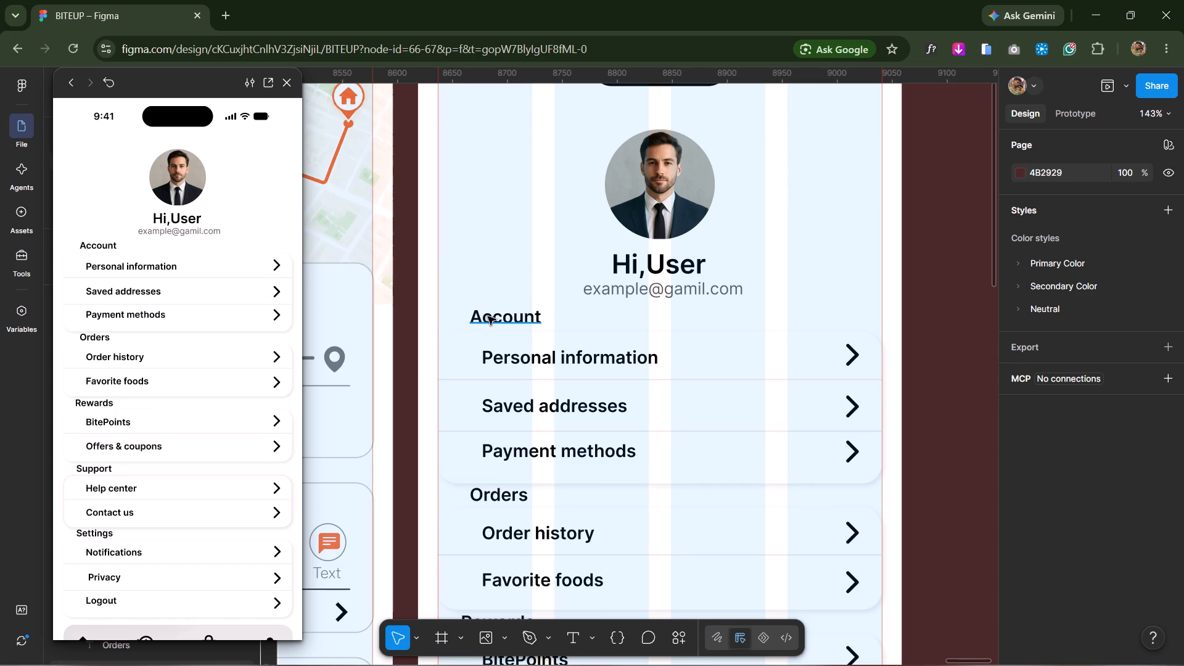
pyautogui.click(294, 82)
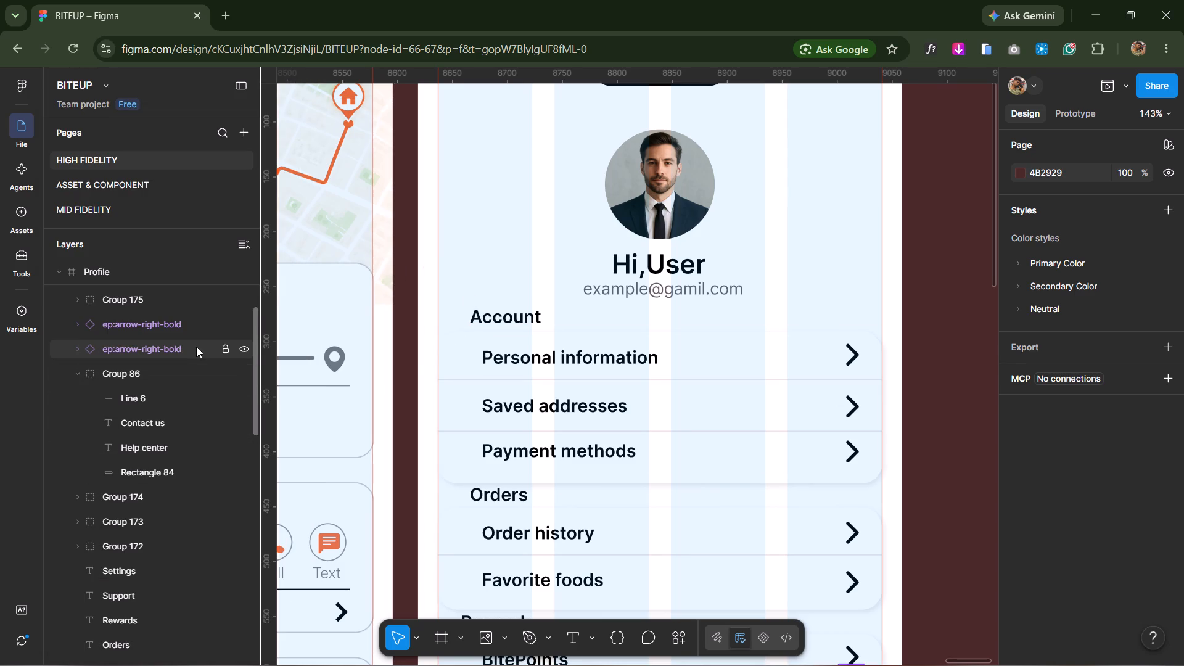
# Move the Account heading's text layer into the Account card's group, placing it above the arrow layers.
pyautogui.click(607, 349)
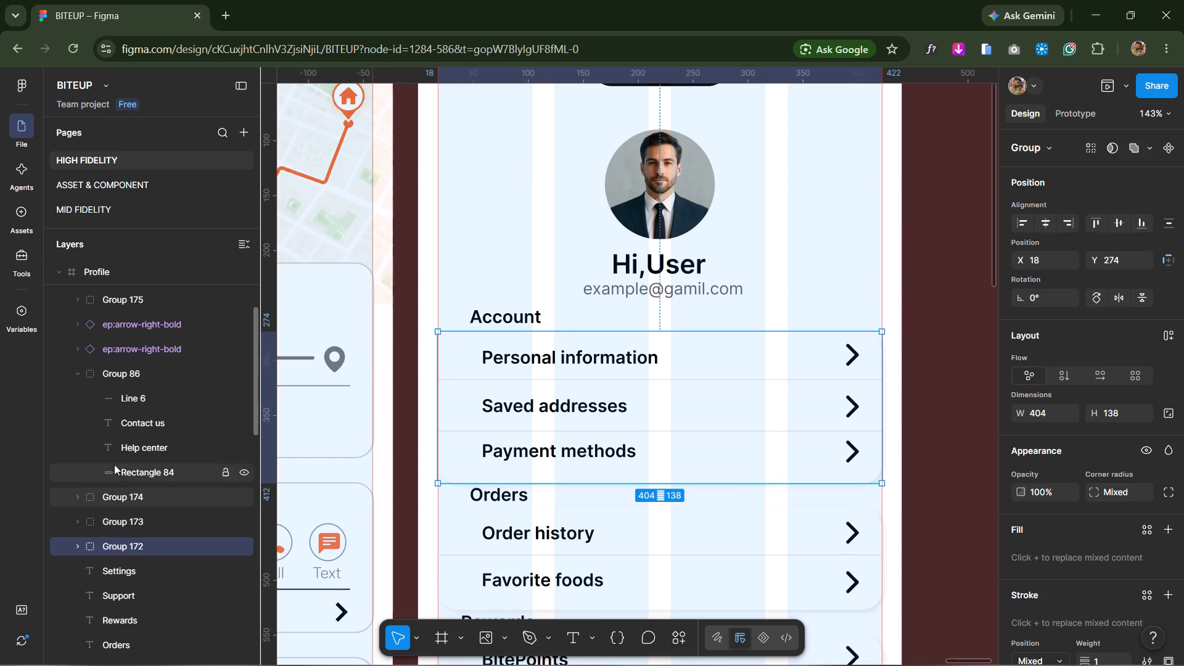
pyautogui.click(503, 317)
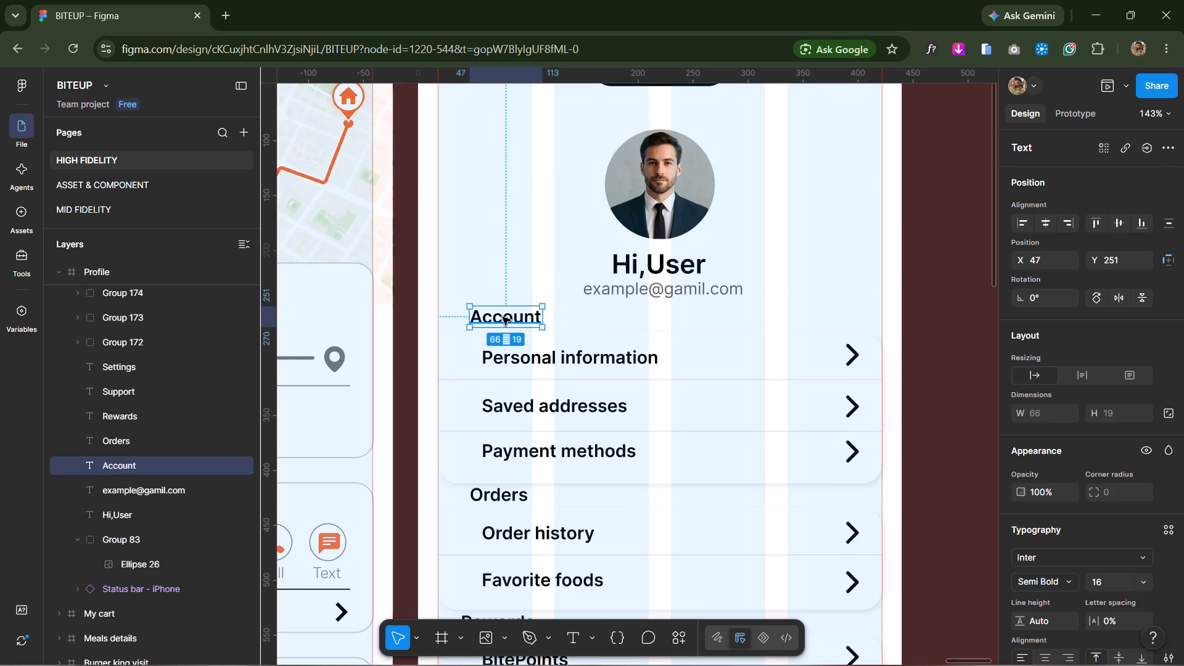
pyautogui.click(560, 390)
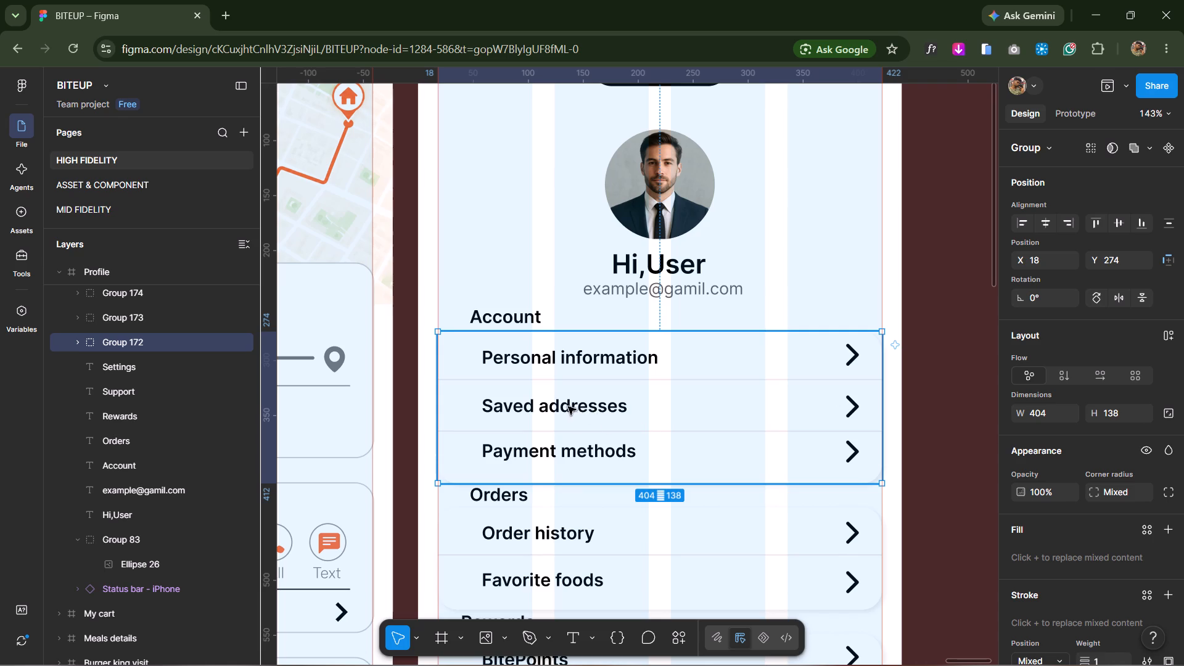
pyautogui.click(75, 340)
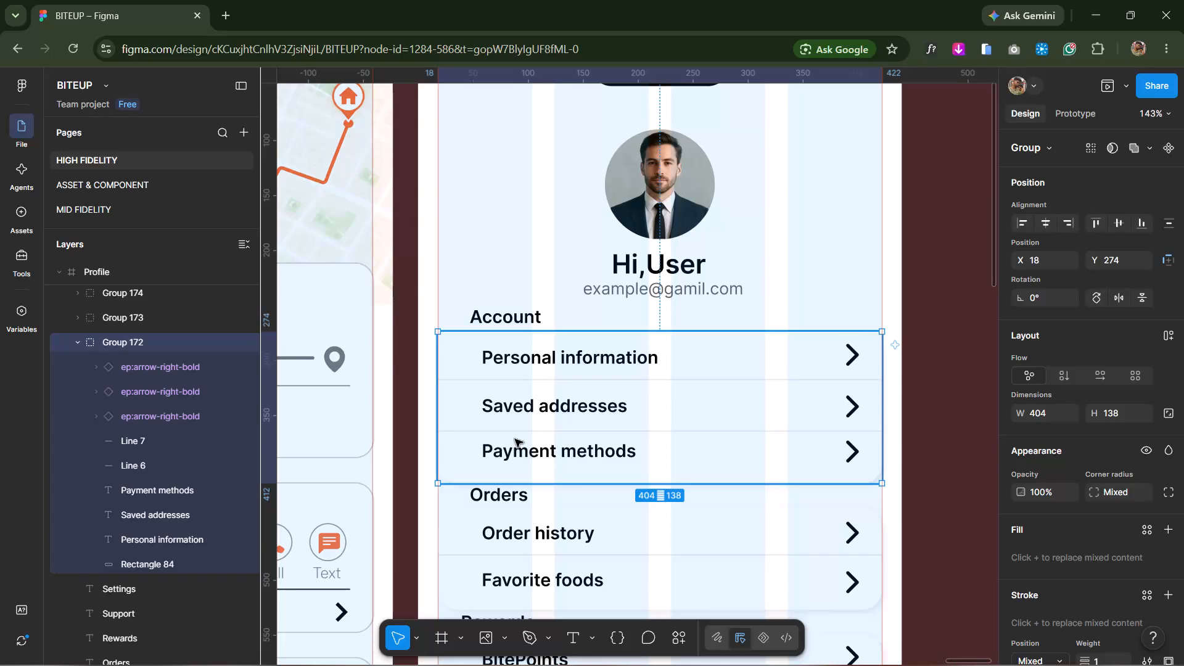
pyautogui.scroll(4, 182, 501)
pyautogui.click(493, 321)
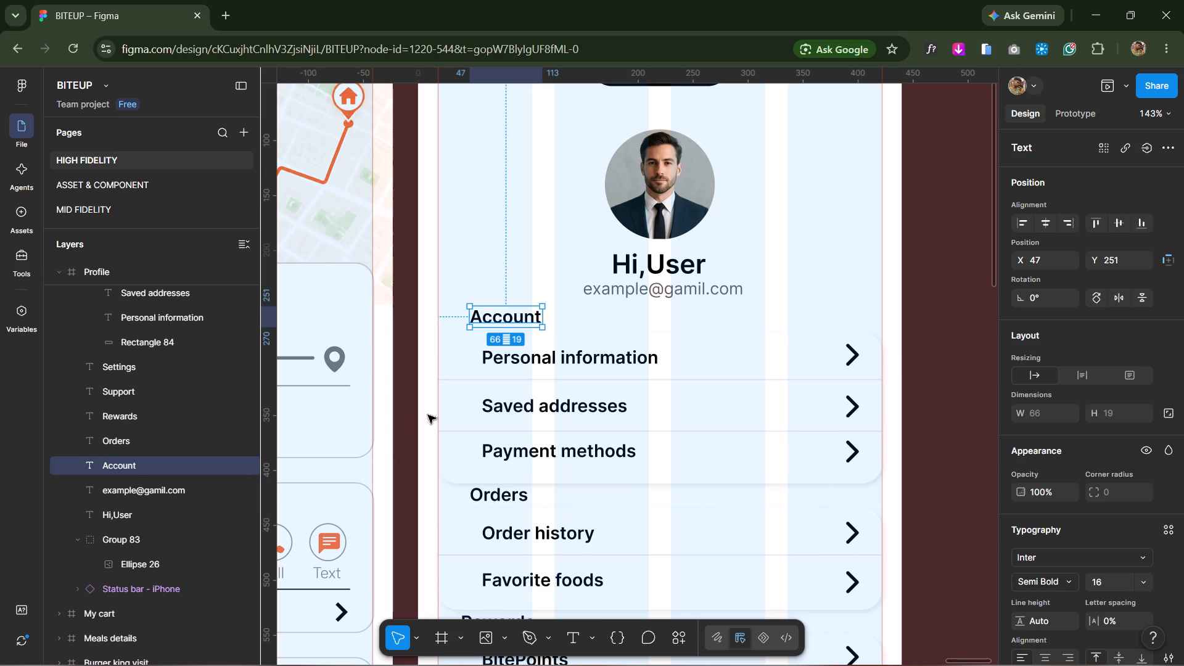
pyautogui.click(471, 390)
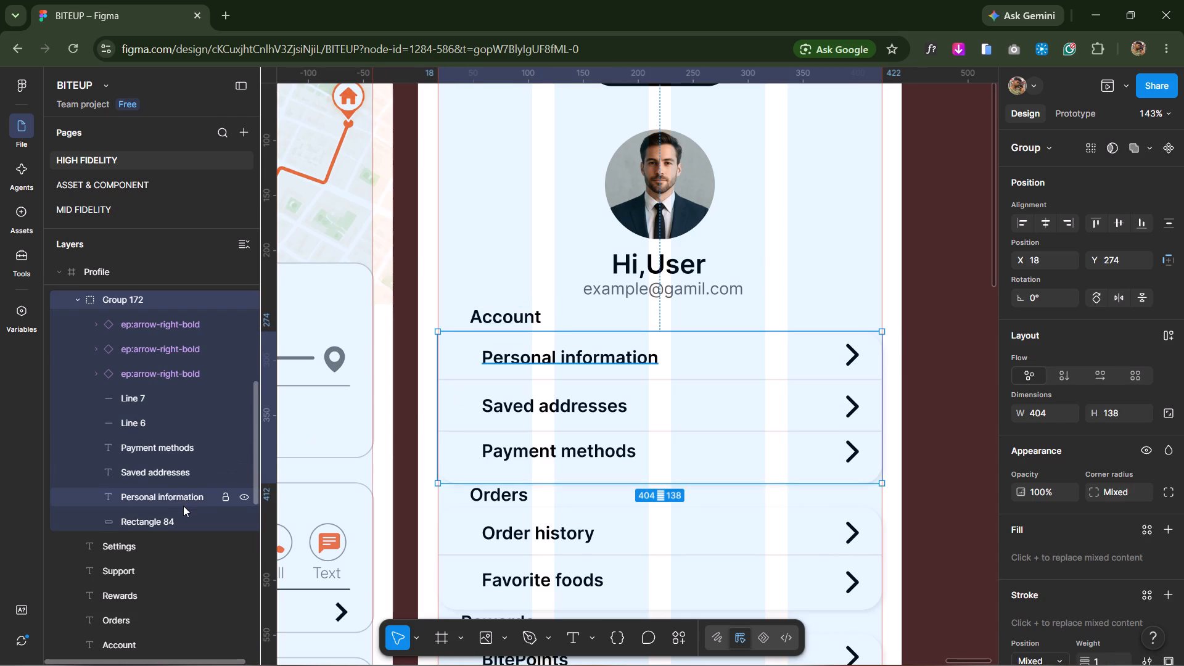
pyautogui.click(494, 310)
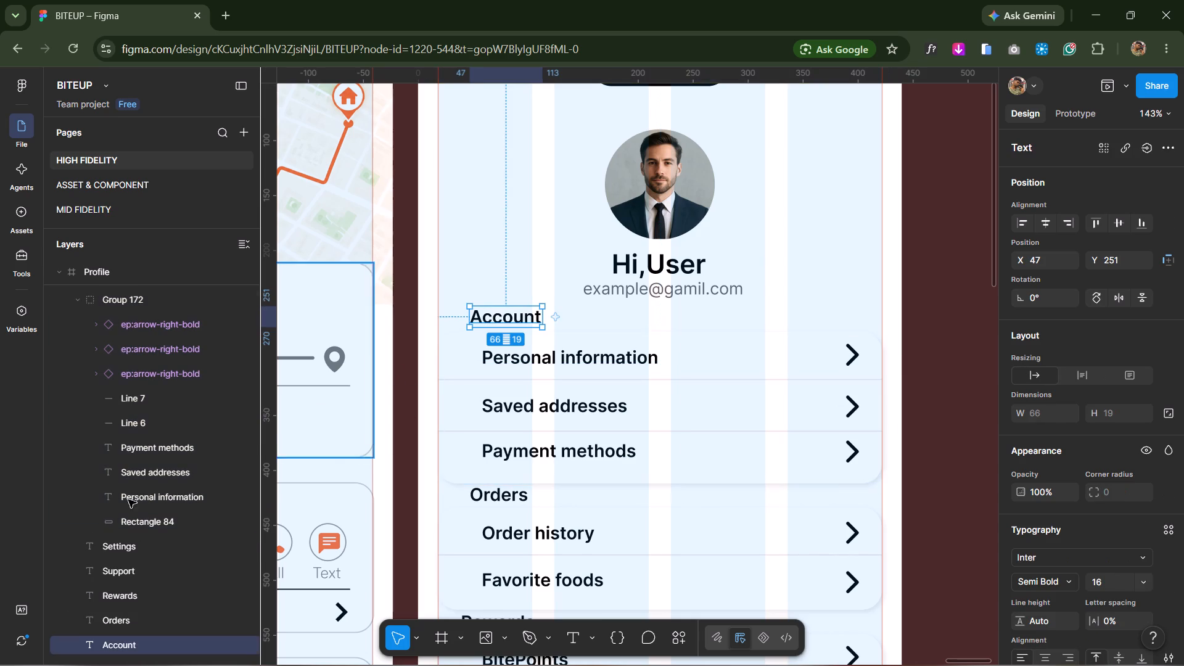
pyautogui.moveTo(171, 646); pyautogui.dragTo(187, 472)
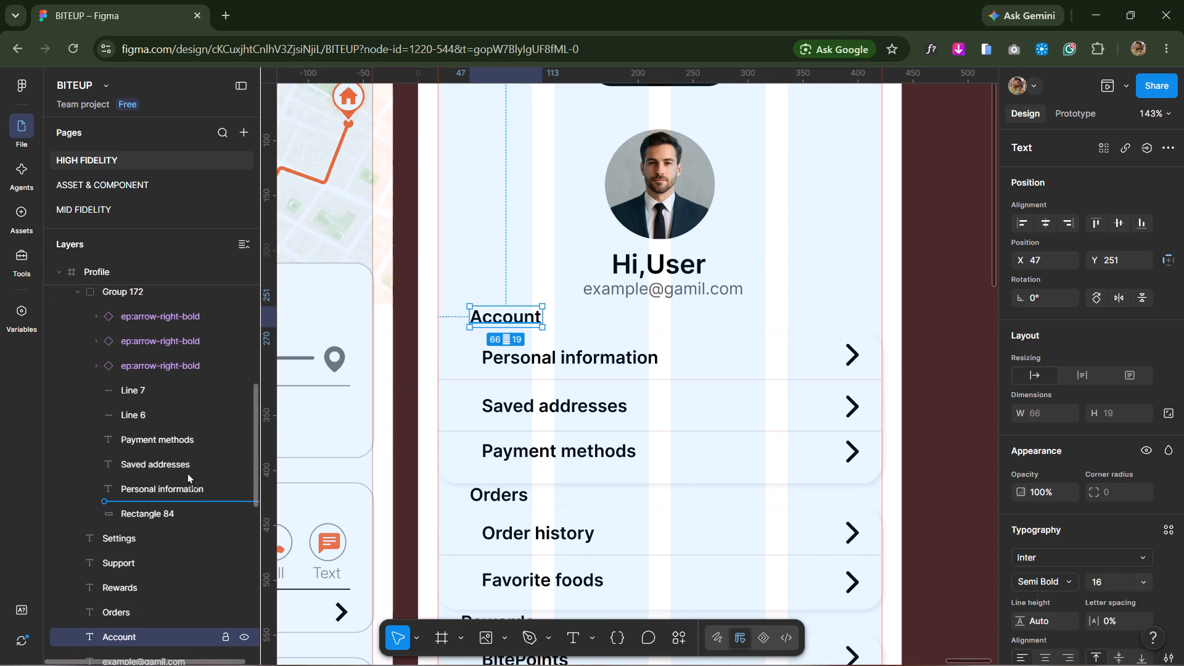
pyautogui.moveTo(187, 472); pyautogui.dragTo(149, 387)
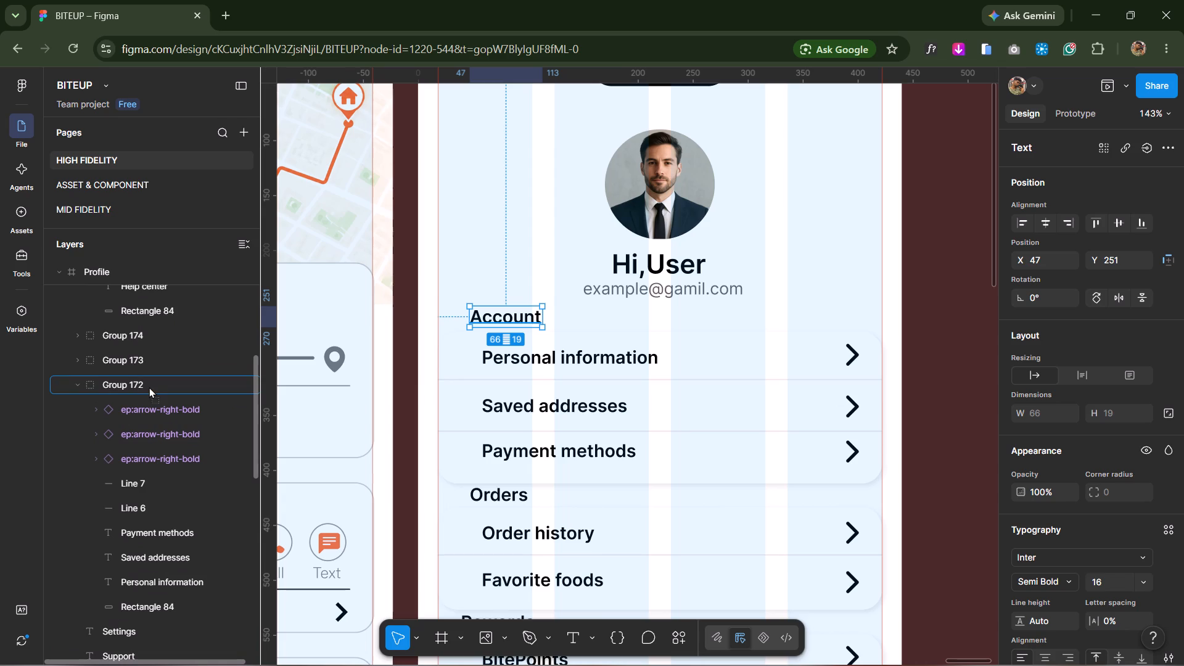
pyautogui.moveTo(149, 387); pyautogui.dragTo(148, 385)
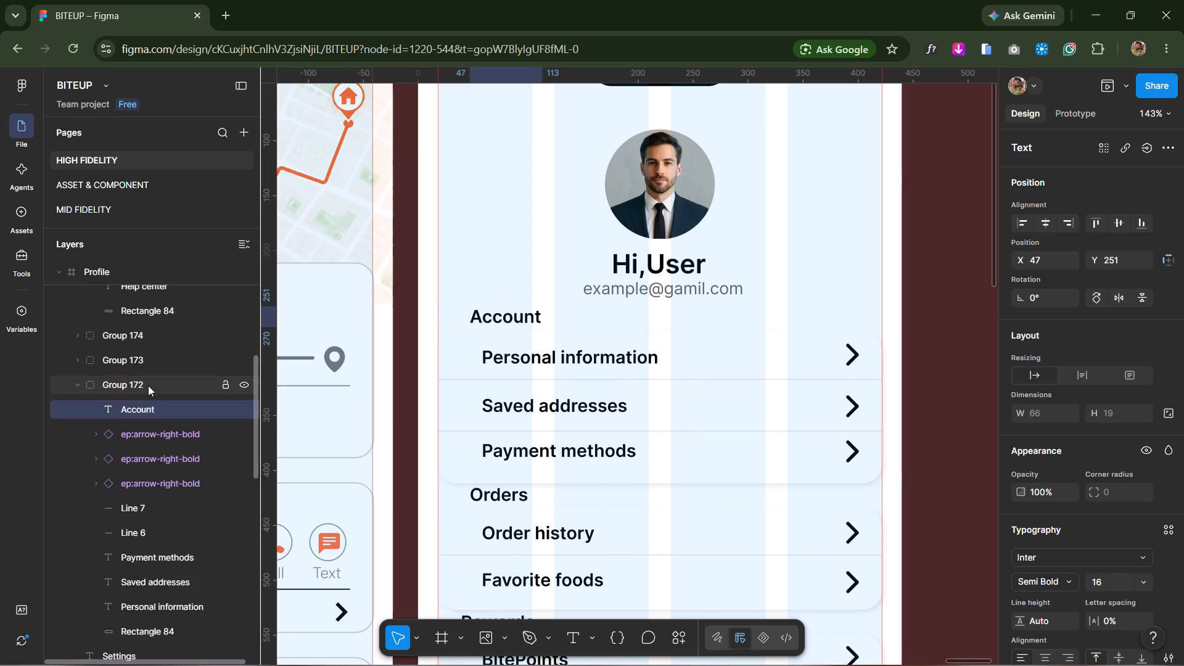
pyautogui.click(73, 384)
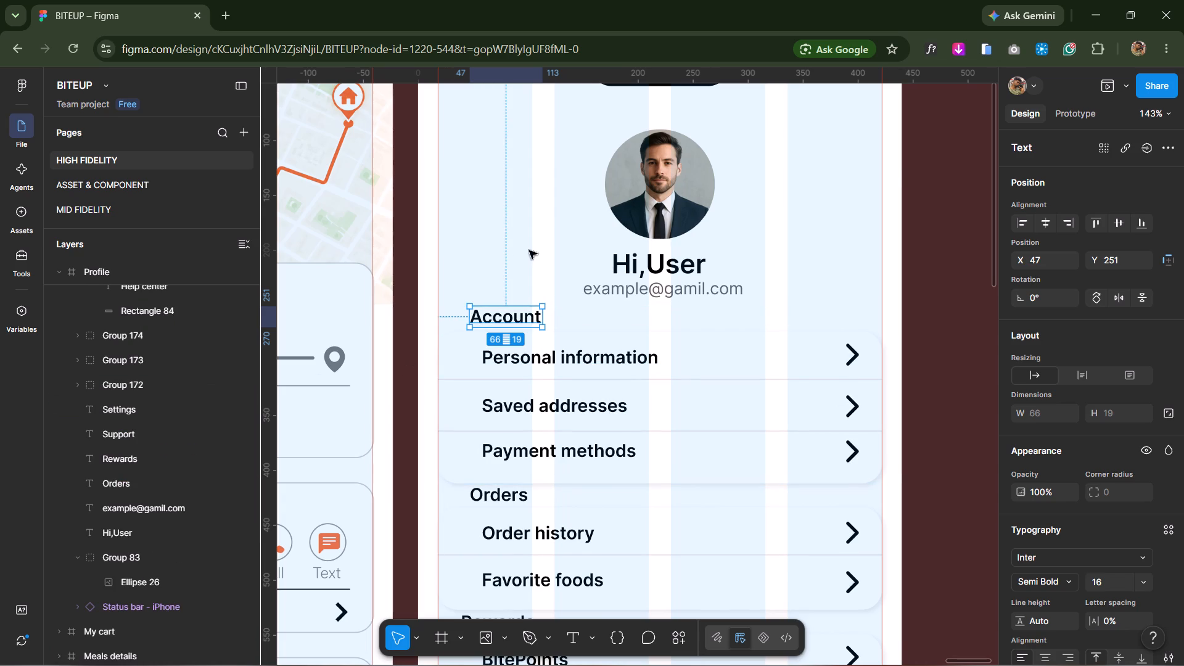
pyautogui.click(408, 268)
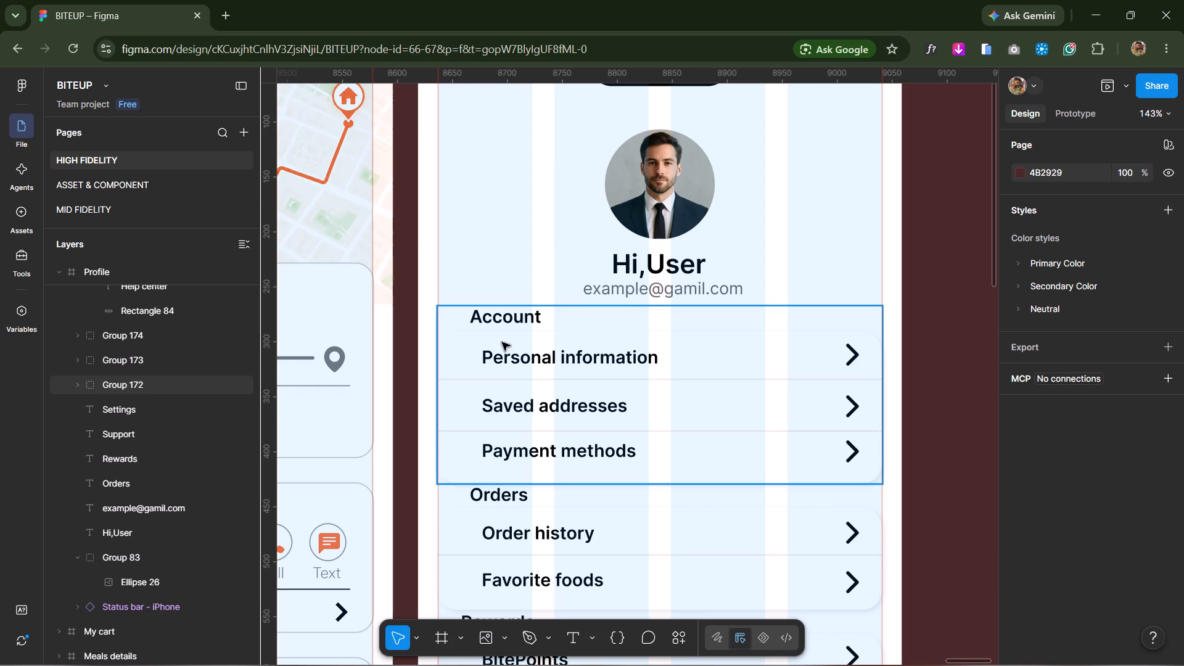
# Rename the Account card's group as ACCOUNT.
pyautogui.doubleClick(117, 384)
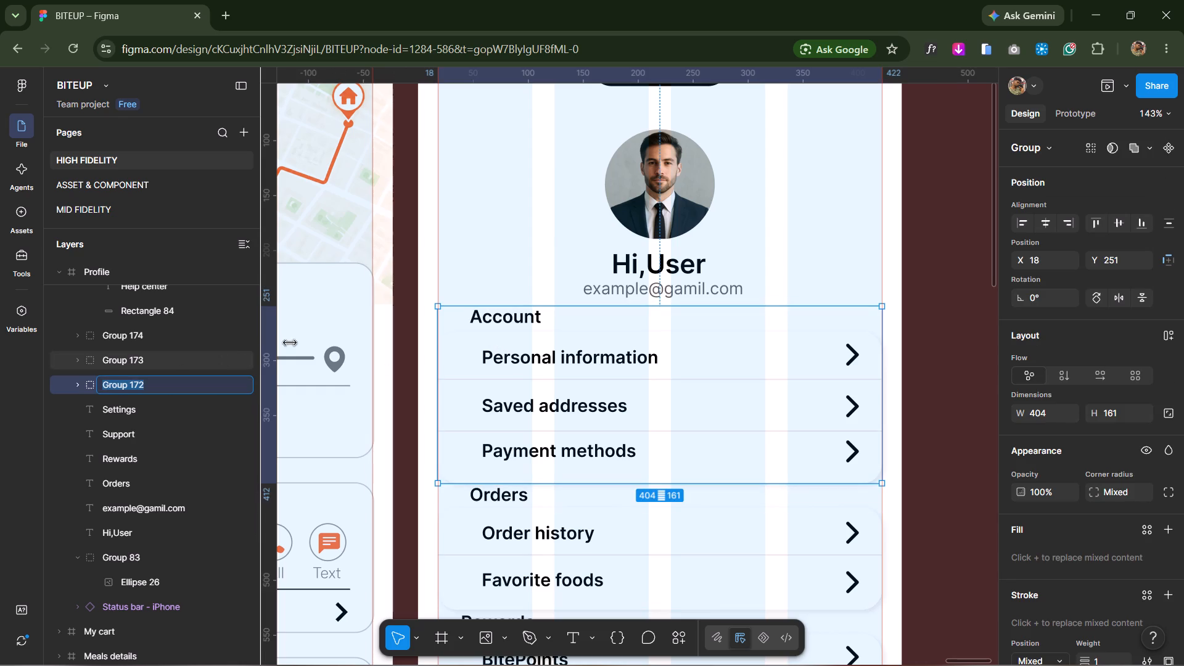
pyautogui.write('ACC')
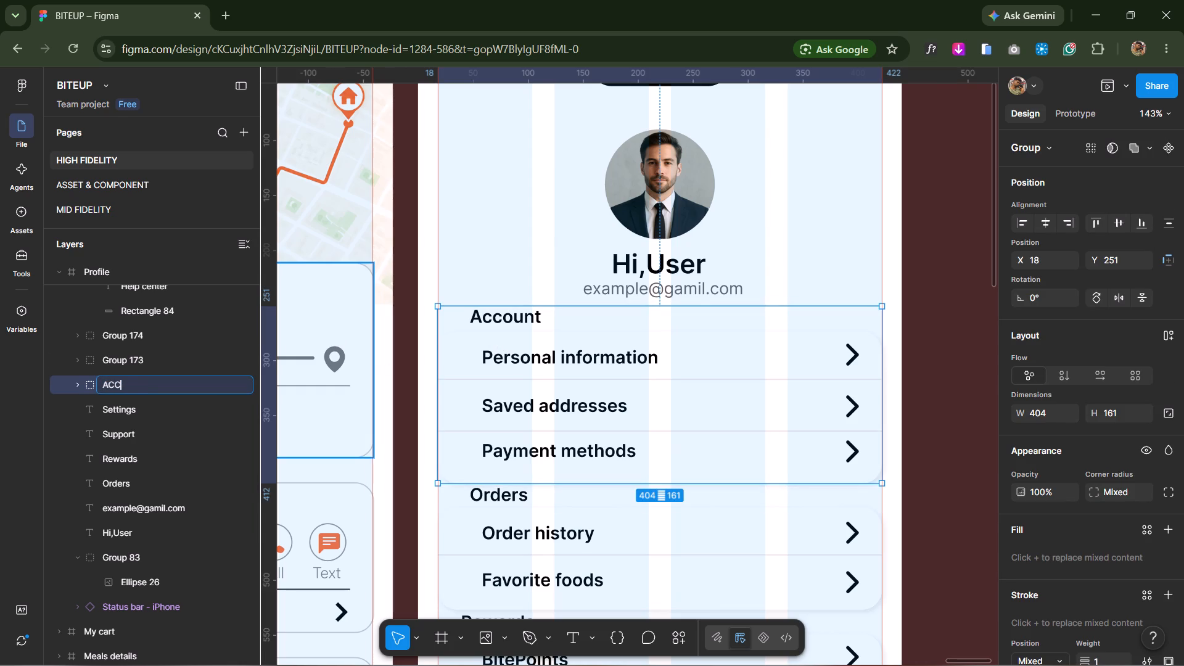
pyautogui.write('OUNT')
pyautogui.press('Return')
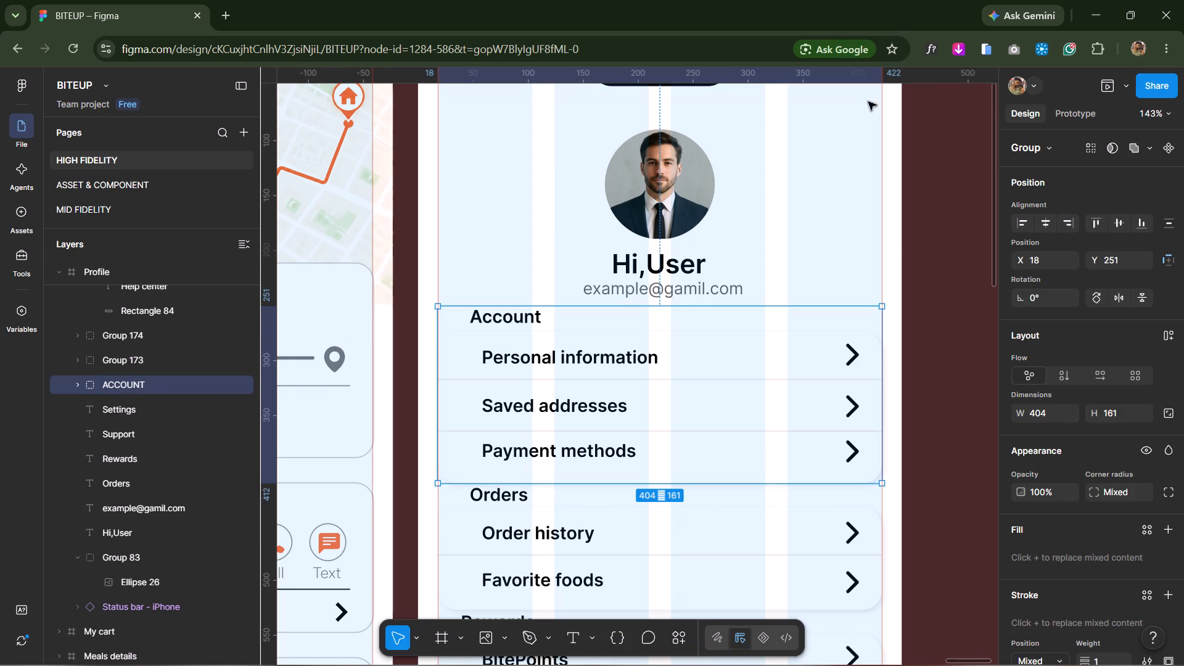
# Move the Orders heading's text layer into the Orders card's group, placing it above the arrow layers.
pyautogui.scroll(-3, 829, 264)
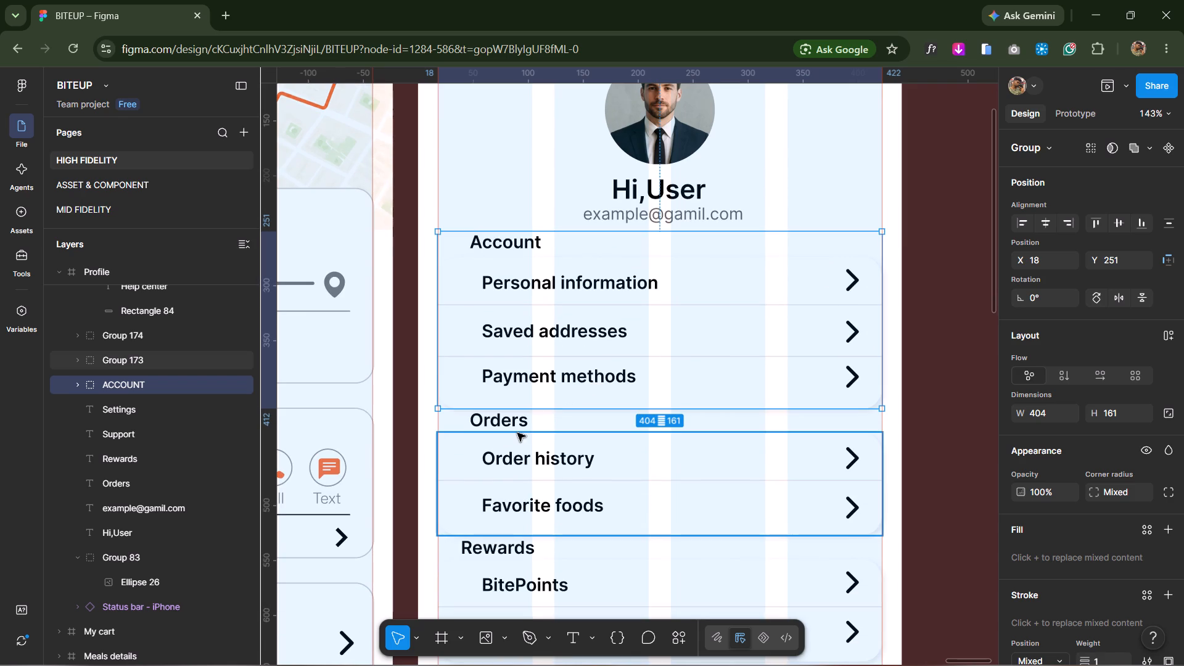
pyautogui.click(517, 433)
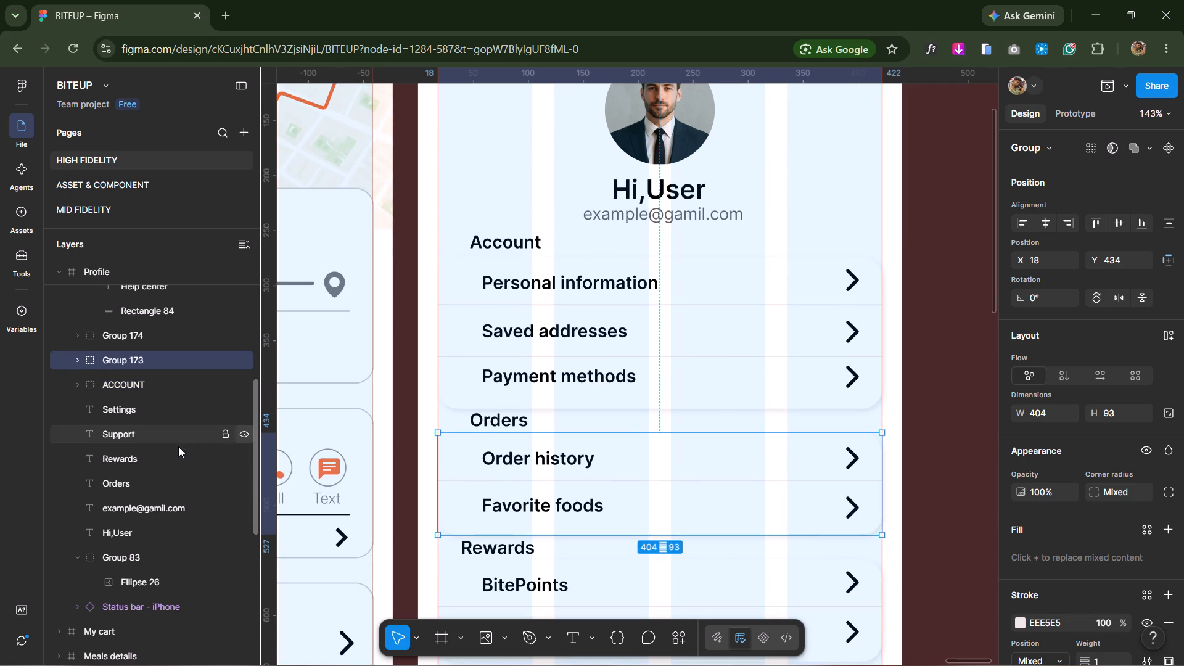
pyautogui.click(75, 355)
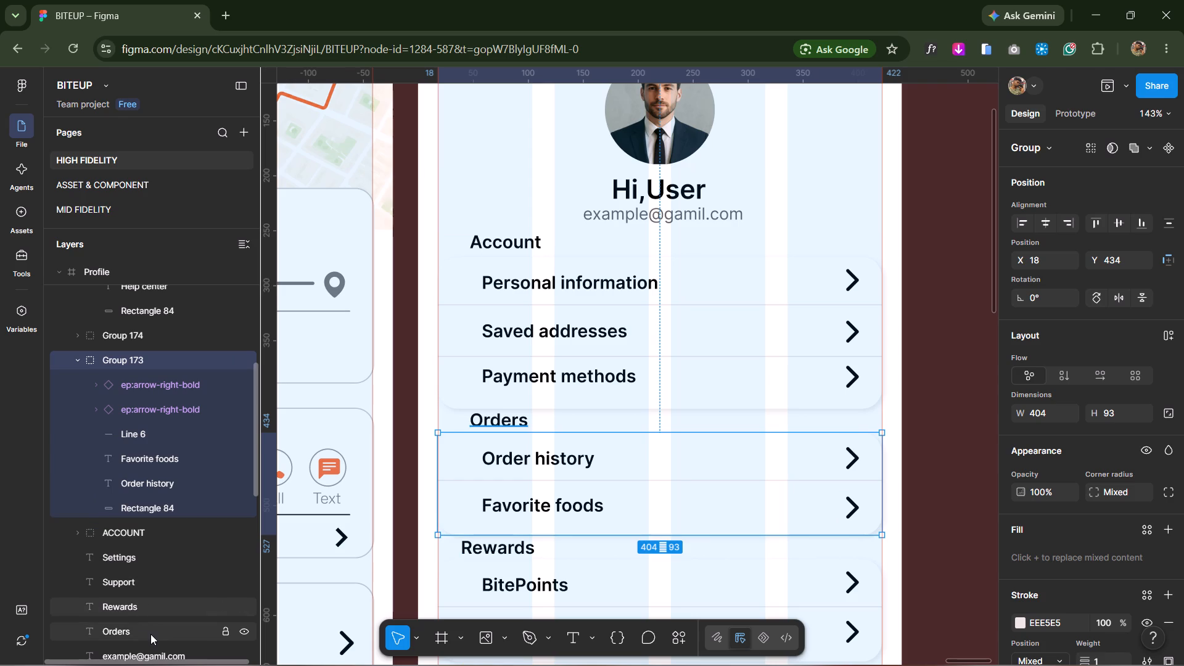
pyautogui.moveTo(150, 634); pyautogui.dragTo(150, 370)
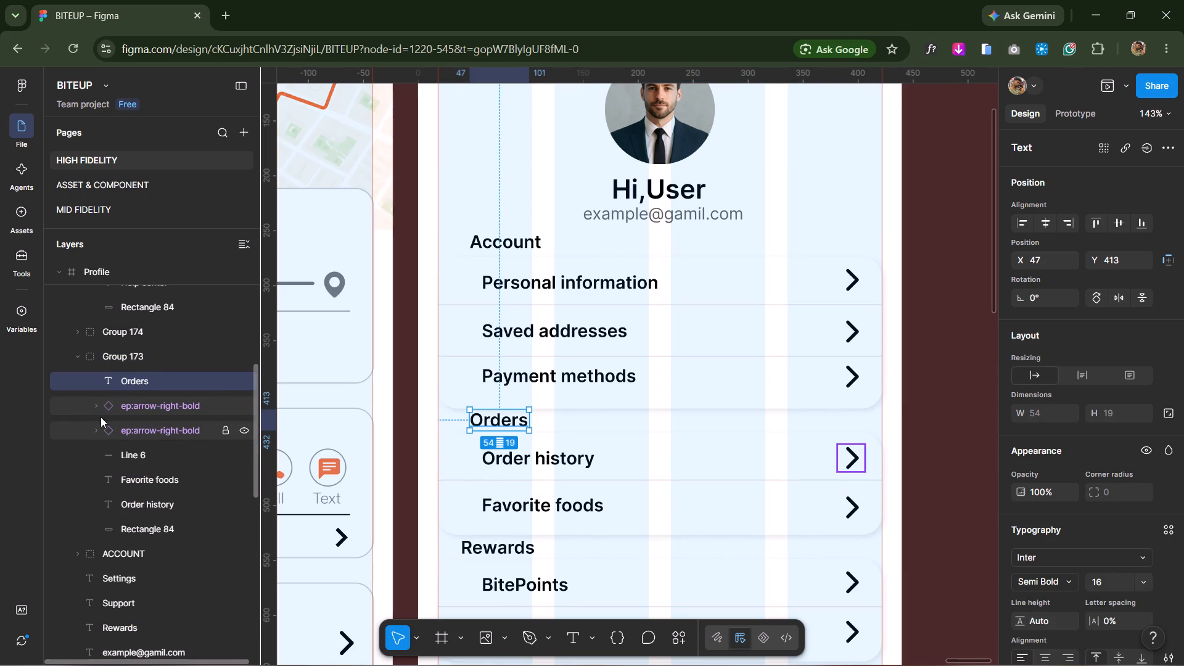
# Rename the Orders card's group as ORDERS and clear the selection.
pyautogui.doubleClick(109, 351)
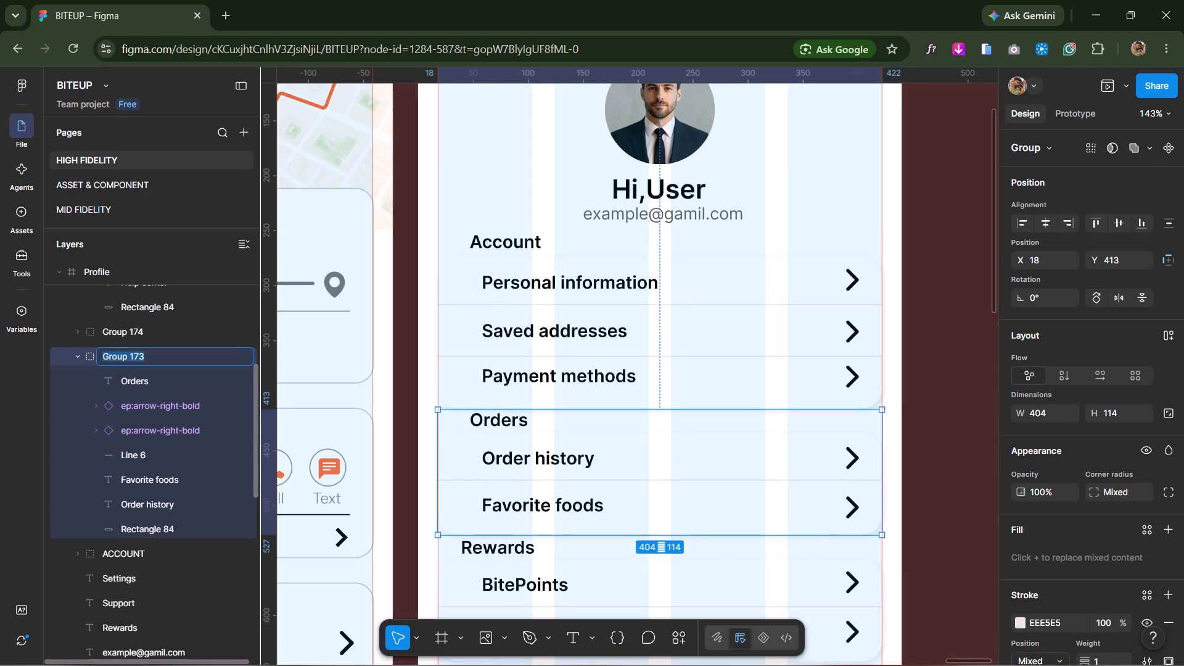
pyautogui.write('ORDERS')
pyautogui.press('Return')
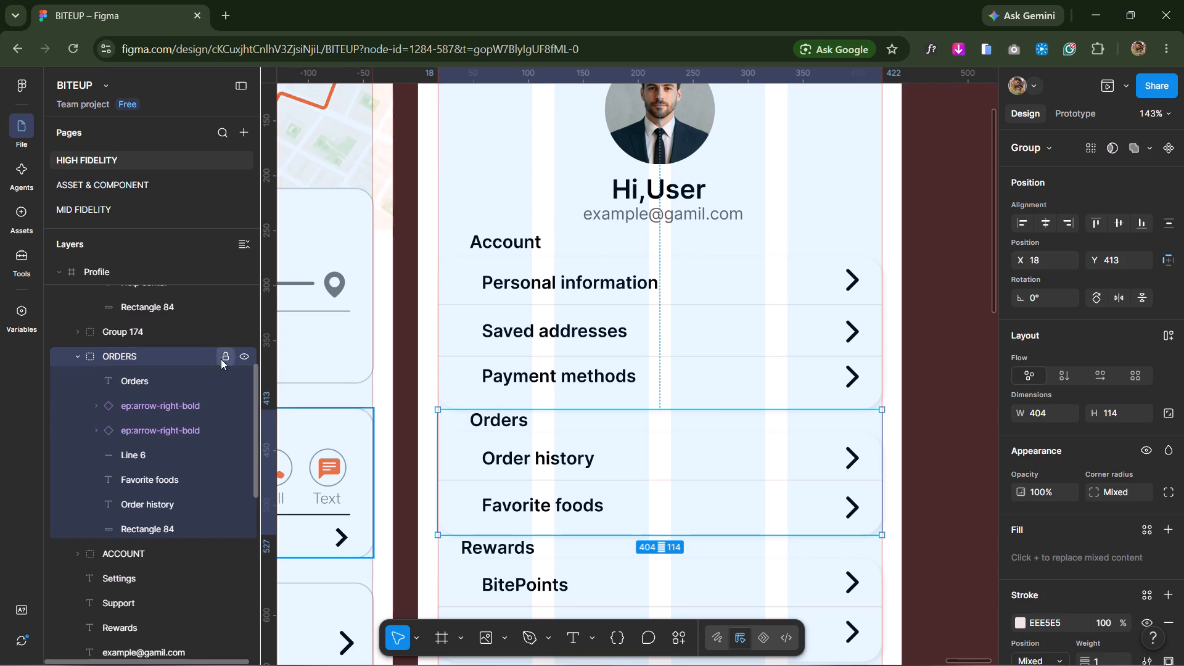
pyautogui.click(911, 387)
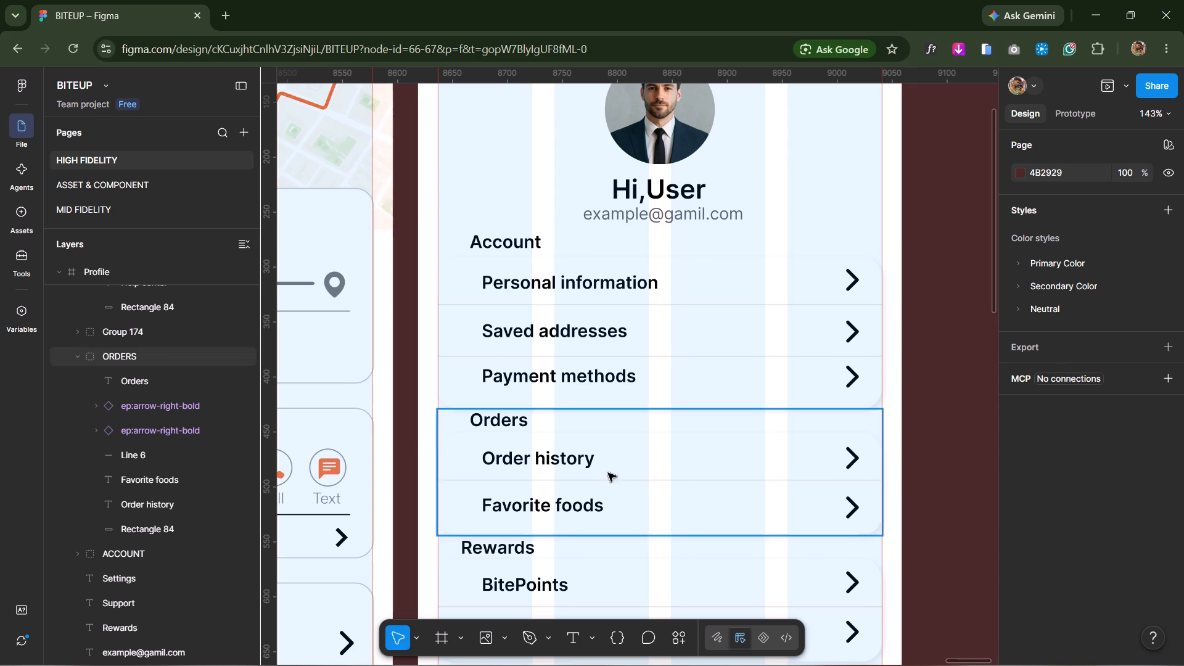
# Move the Rewards heading's text layer into the group holding BitePoints and Offers & coupons, placing it above the arrow layers.
pyautogui.scroll(-8, 586, 469)
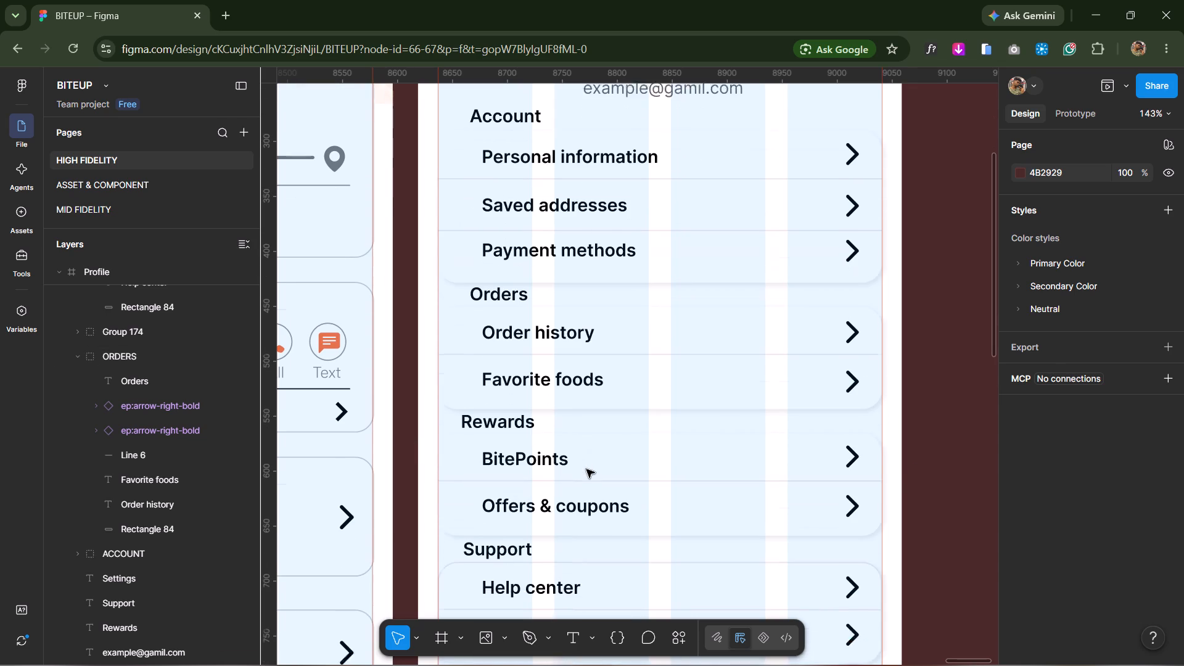
pyautogui.scroll(-1, 586, 469)
pyautogui.click(588, 446)
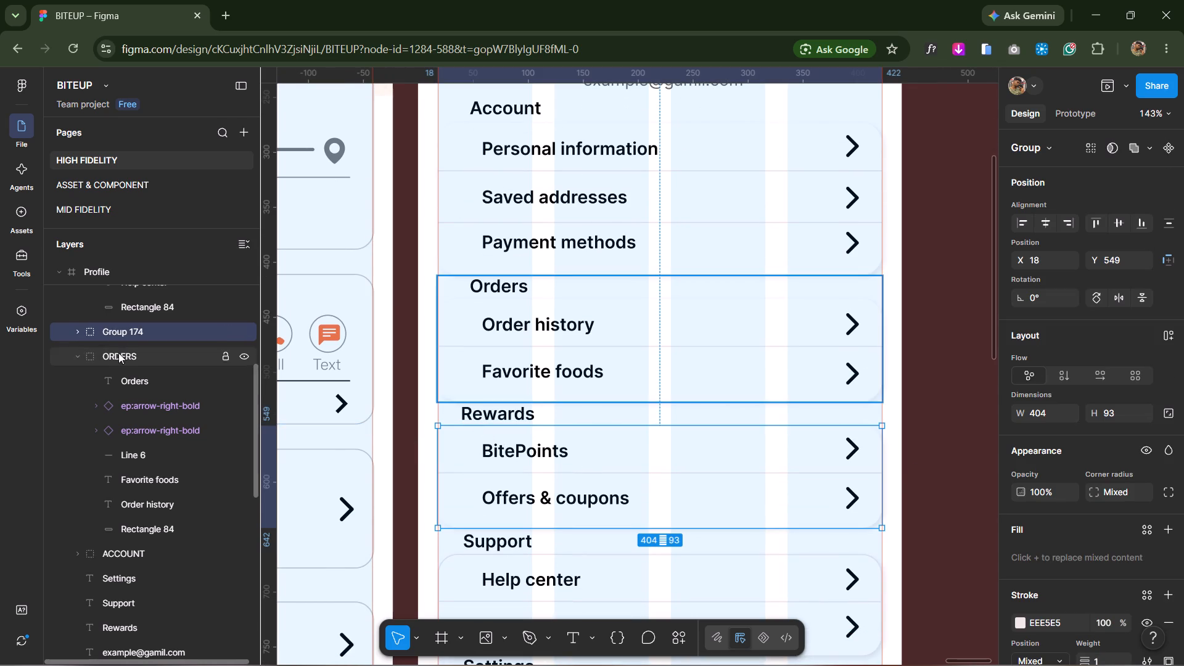
pyautogui.click(75, 352)
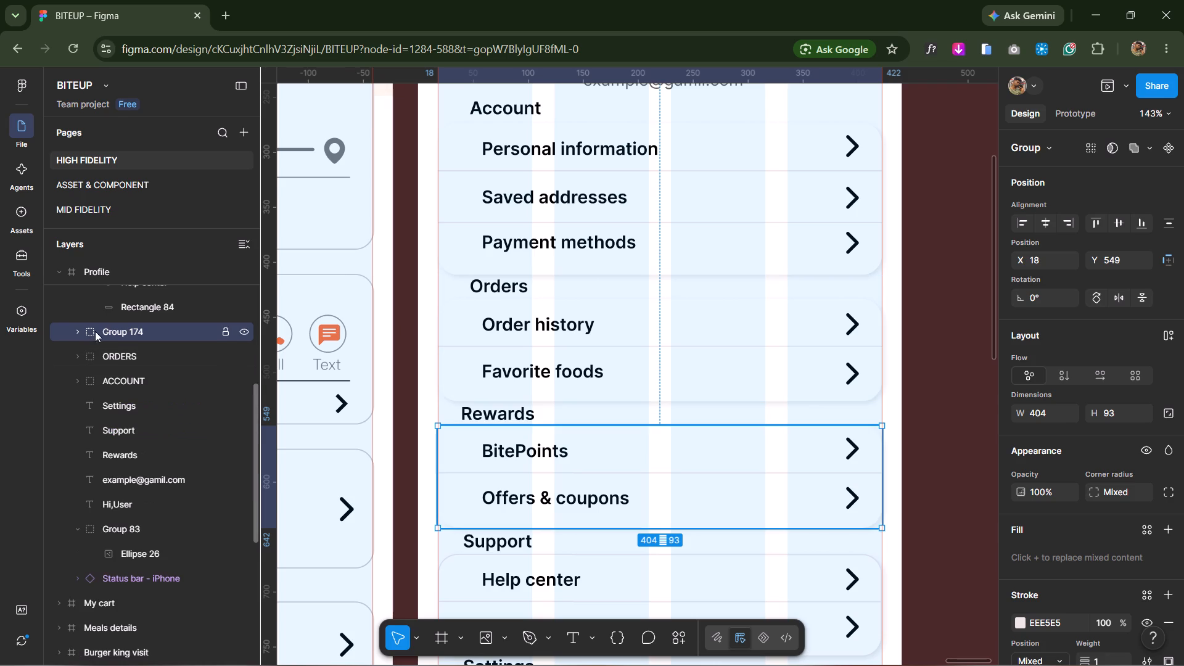
pyautogui.click(77, 322)
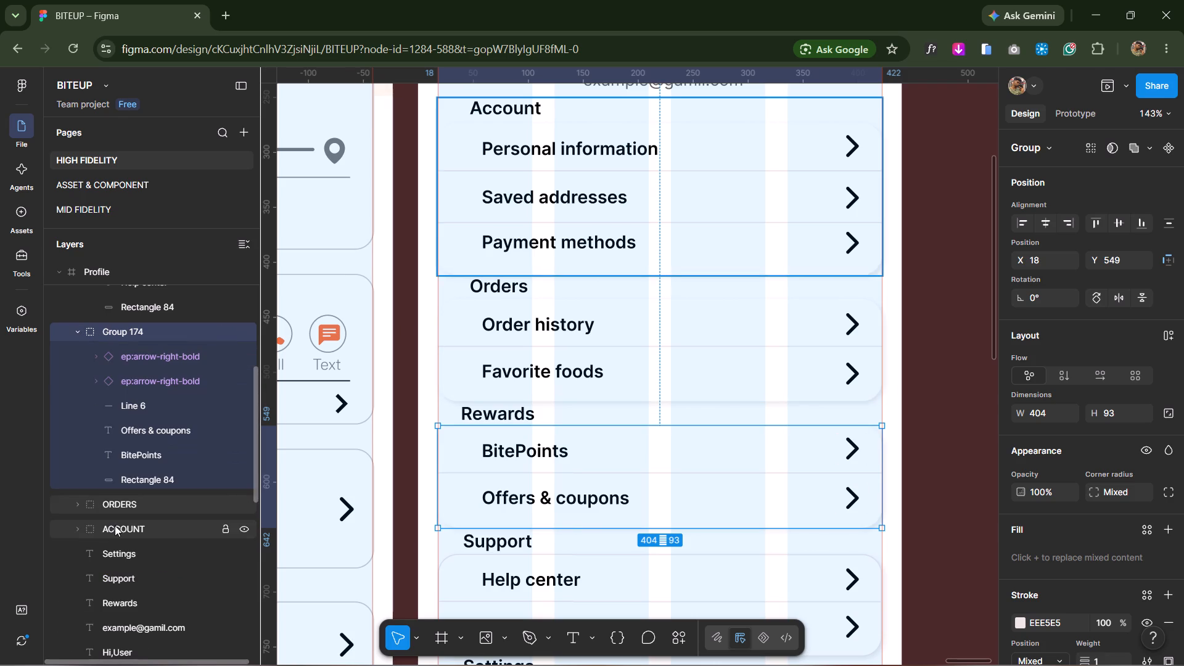
pyautogui.moveTo(138, 605); pyautogui.dragTo(152, 551)
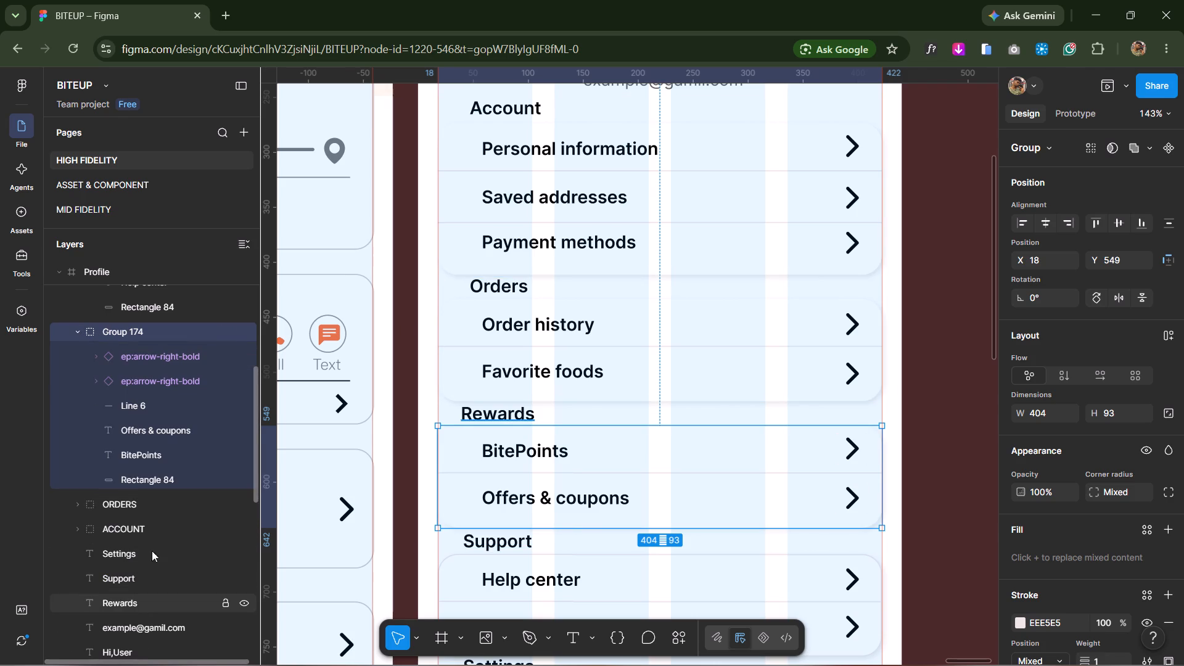
pyautogui.moveTo(152, 551); pyautogui.dragTo(145, 372)
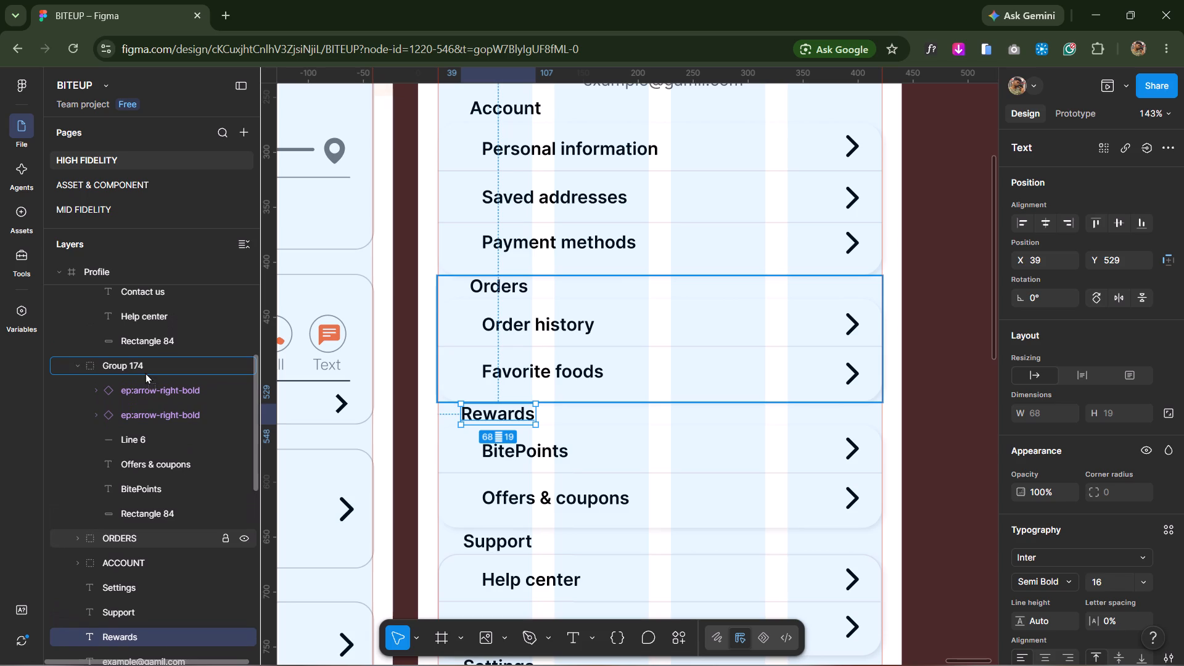
pyautogui.moveTo(145, 372); pyautogui.dragTo(142, 380)
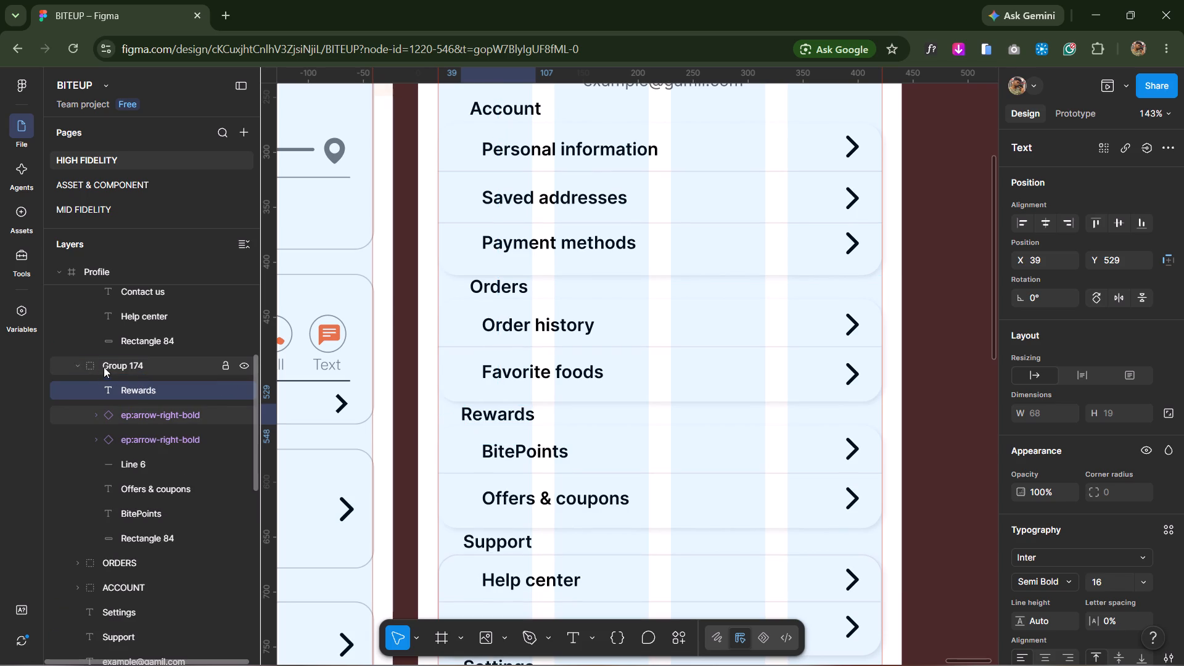
# Rename the Rewards card's group as REWARDS and clear the selection.
pyautogui.doubleClick(114, 360)
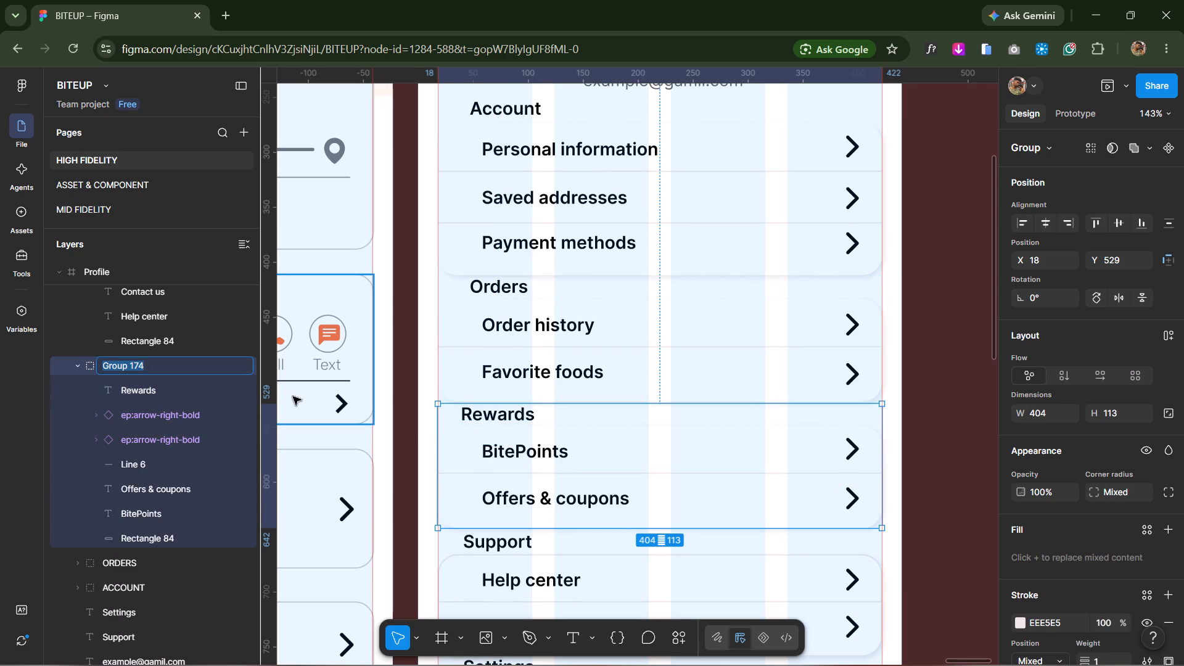
pyautogui.write('REWARDS')
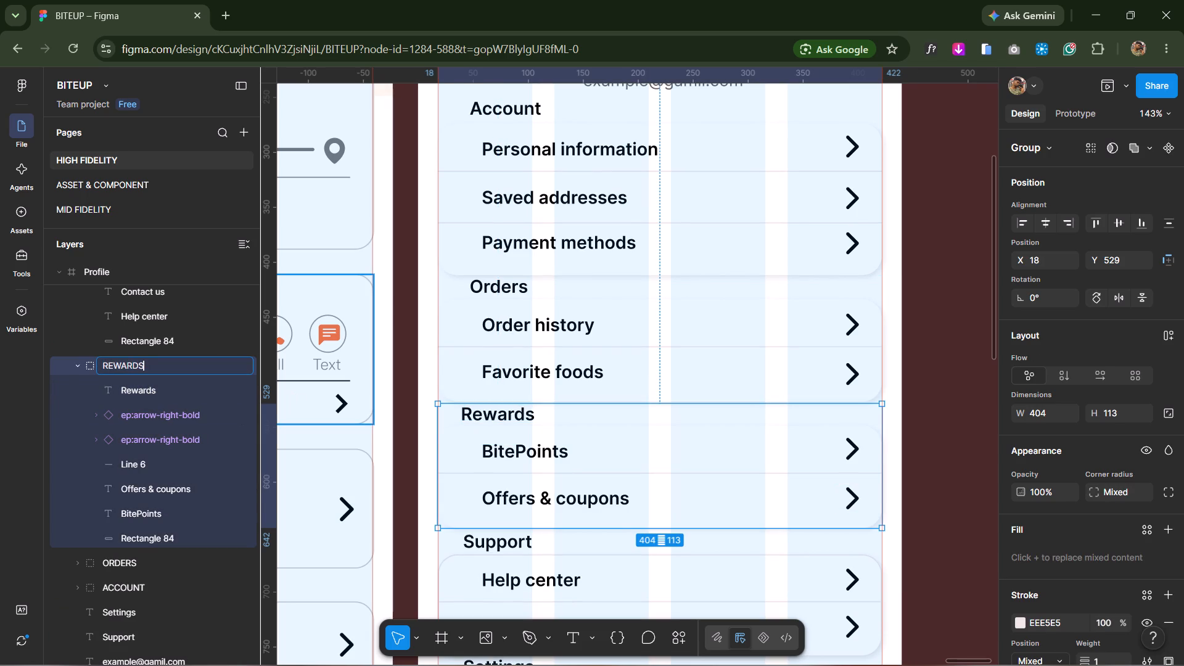
pyautogui.press('Return')
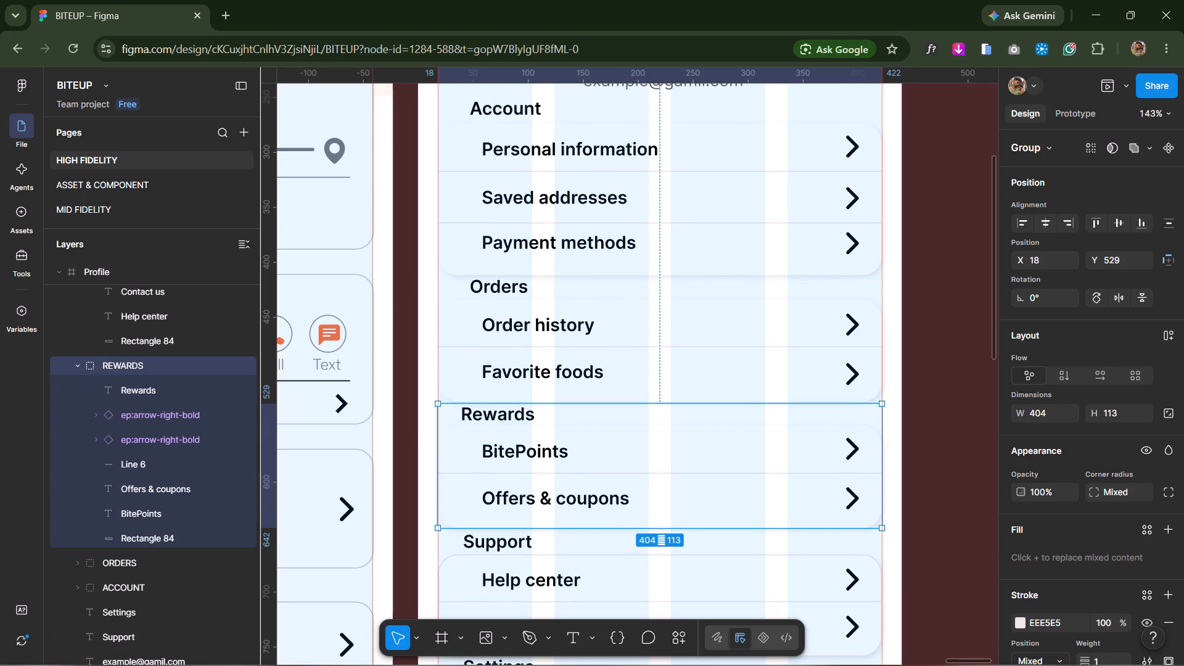
pyautogui.click(940, 312)
# Move the Support heading's text layer into the Help center and Contact us card's group, between Line 6 and Contact us.
pyautogui.scroll(-3, 940, 312)
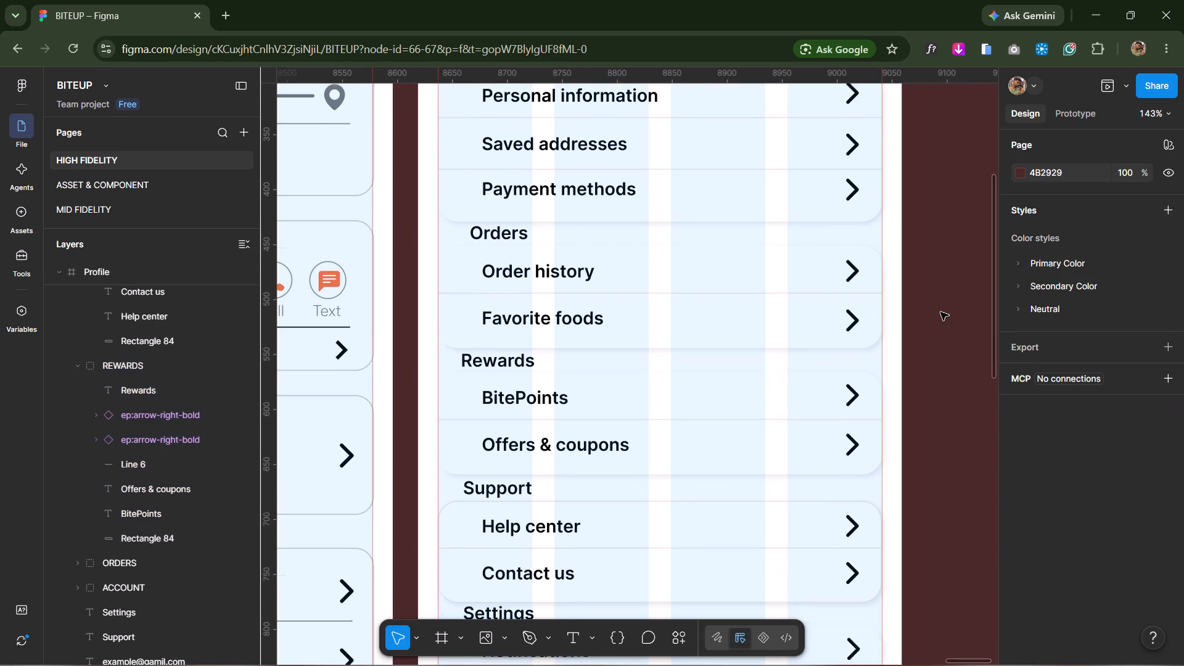
pyautogui.scroll(-9, 940, 312)
pyautogui.click(651, 376)
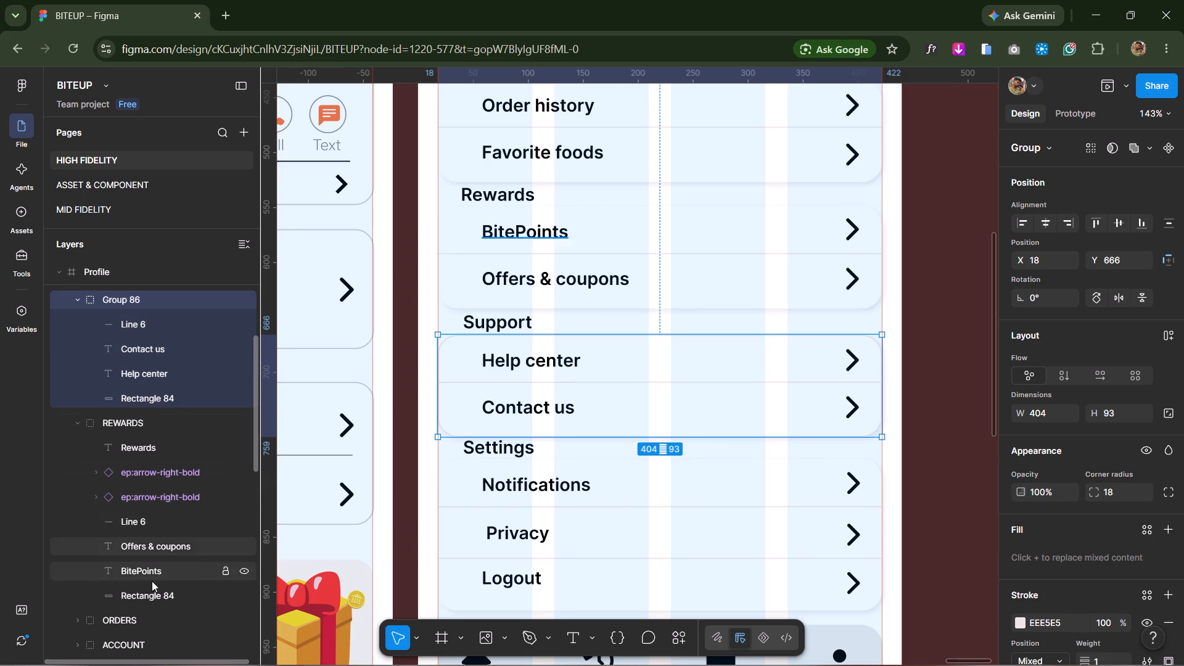
pyautogui.scroll(-1, 146, 603)
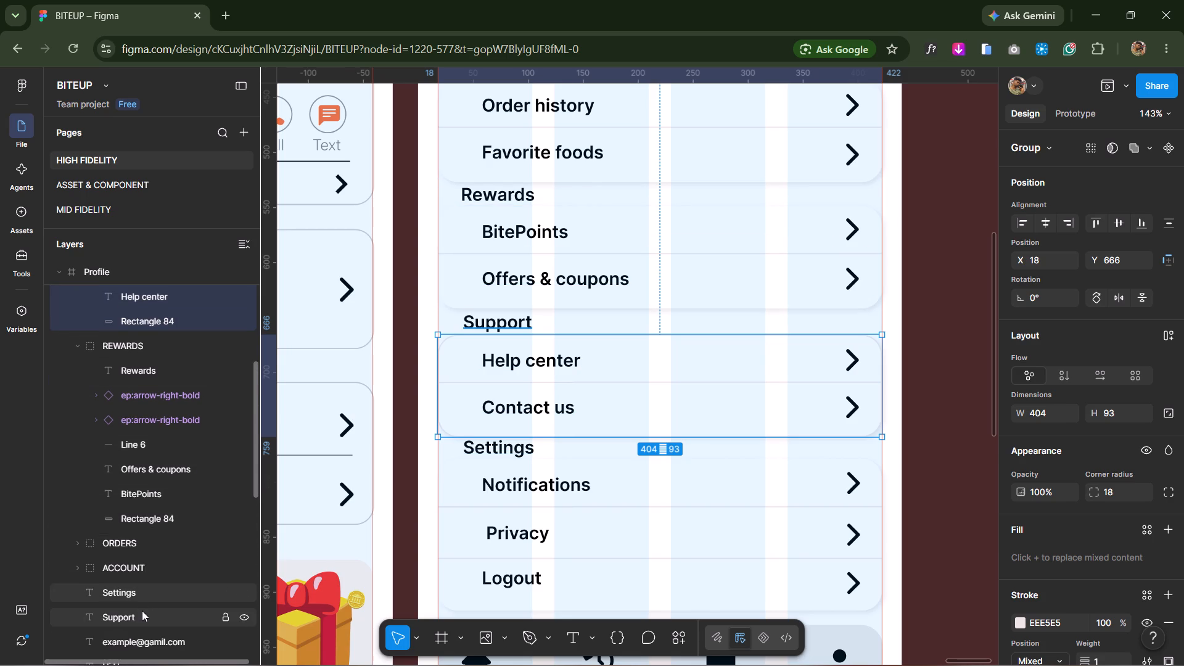
pyautogui.moveTo(142, 610); pyautogui.dragTo(174, 318)
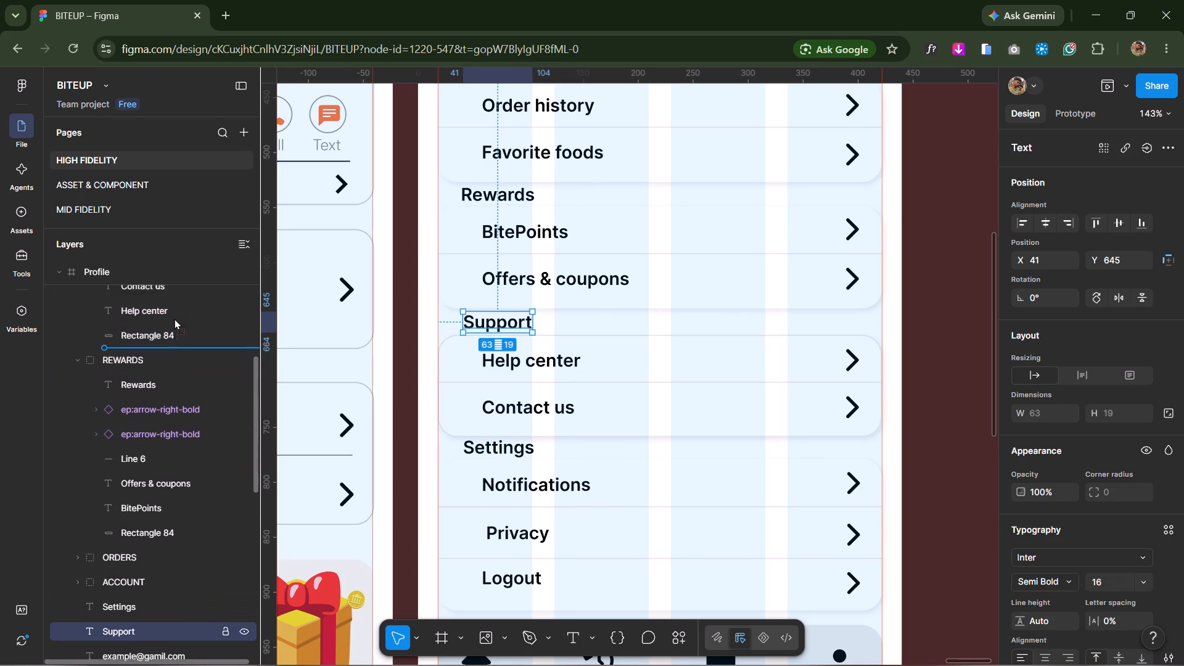
pyautogui.moveTo(174, 318); pyautogui.dragTo(171, 389)
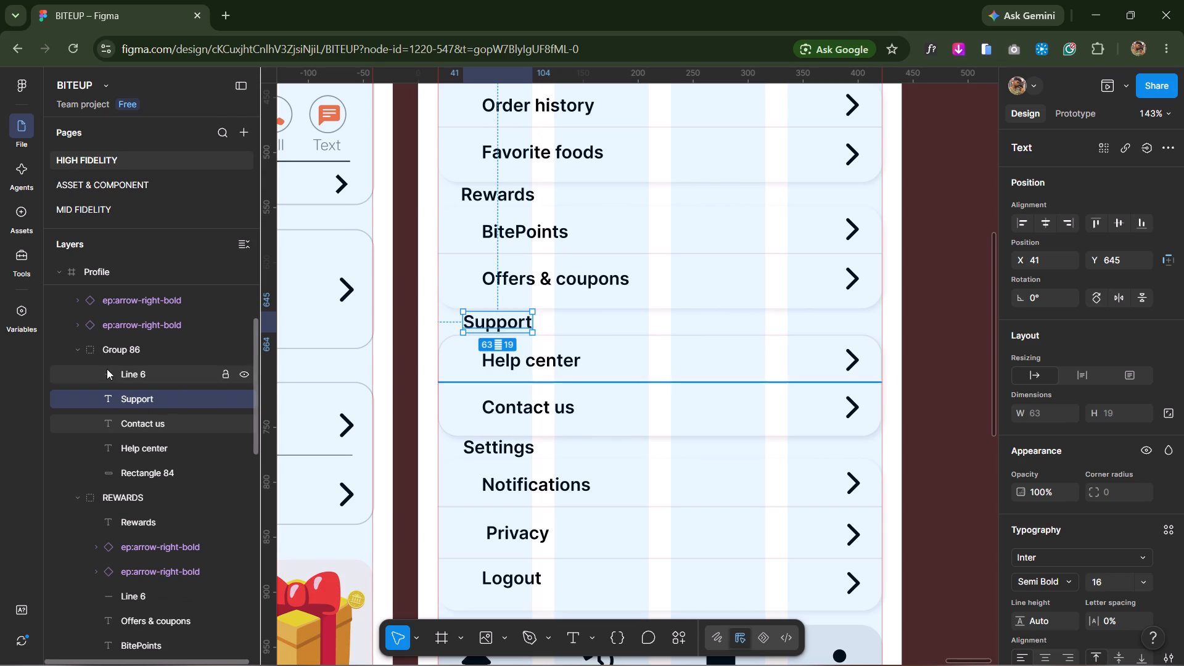
# Rename the Support card's group as SUPPORT.
pyautogui.doubleClick(128, 345)
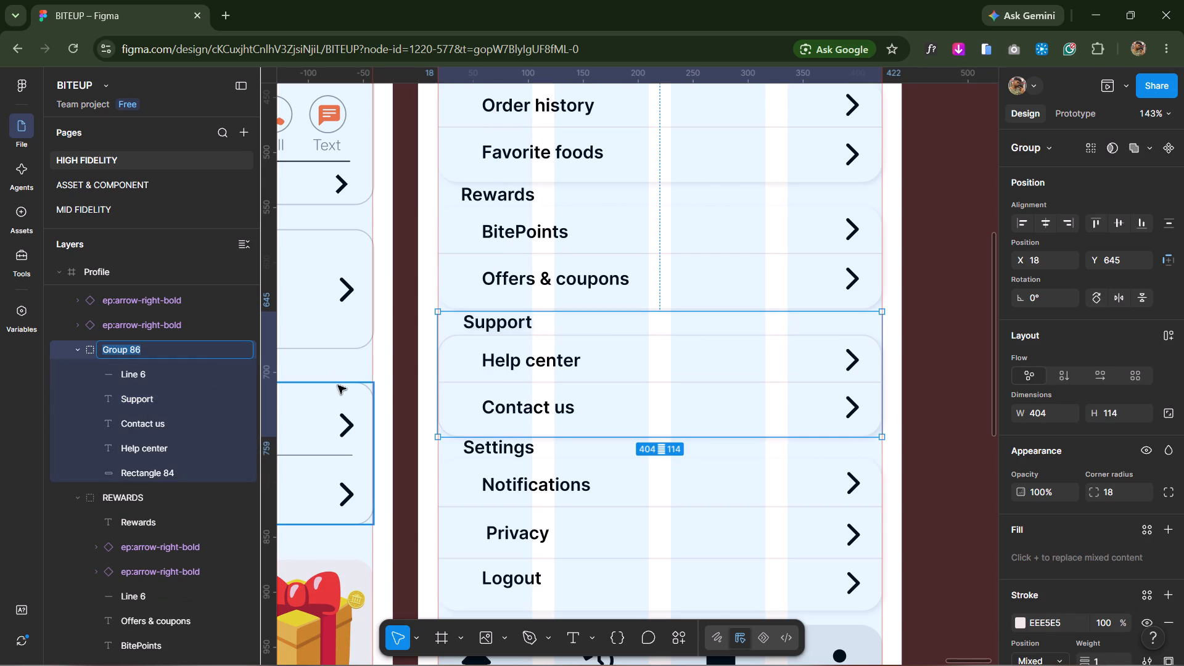
pyautogui.write('SUPPORTS')
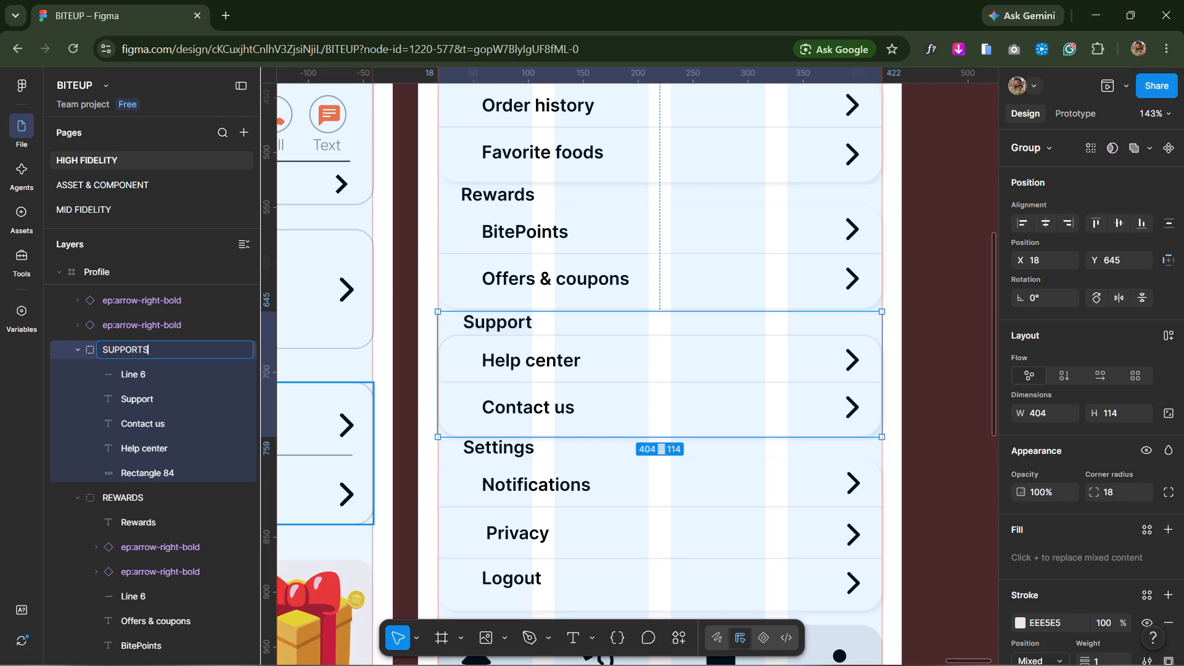
pyautogui.press('BackSpace')
pyautogui.press('Return')
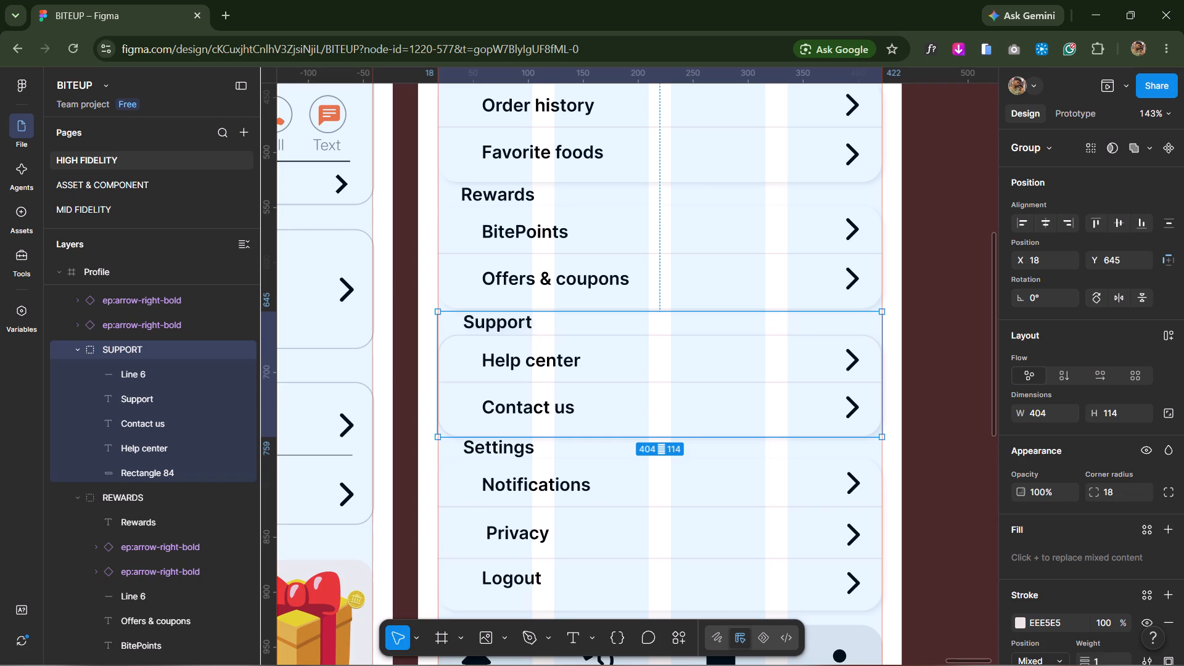
# Move the Settings heading's text layer into the Notifications, Privacy and Logout card's group, between Line 6 and Logout.
pyautogui.click(496, 486)
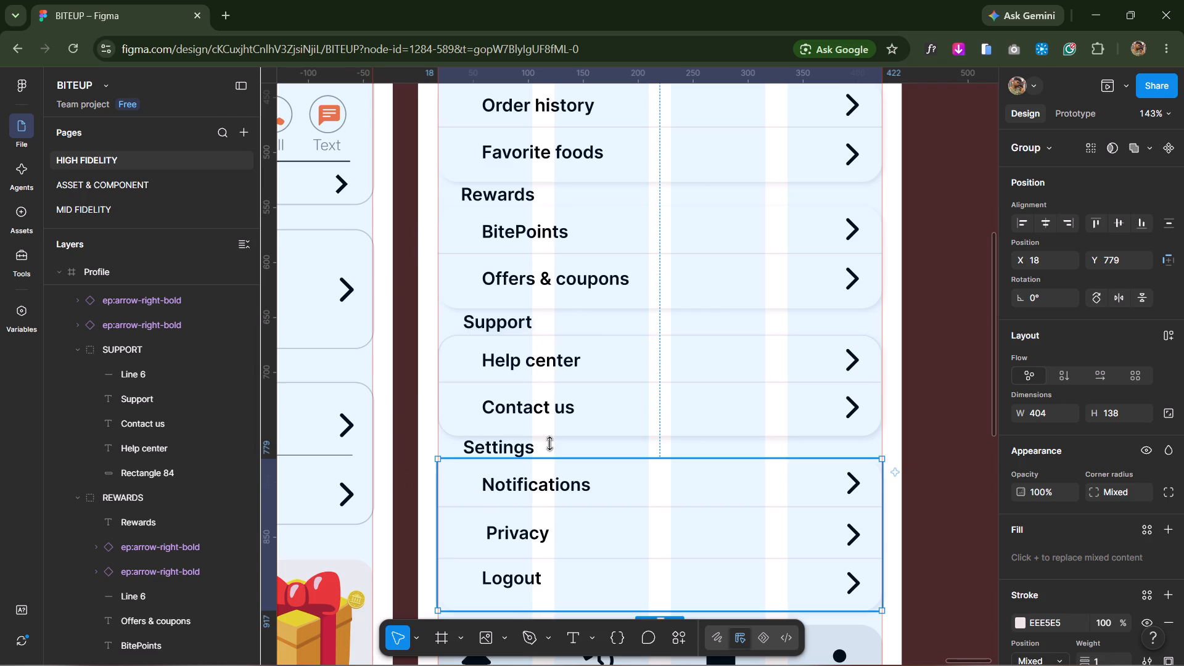
pyautogui.click(72, 347)
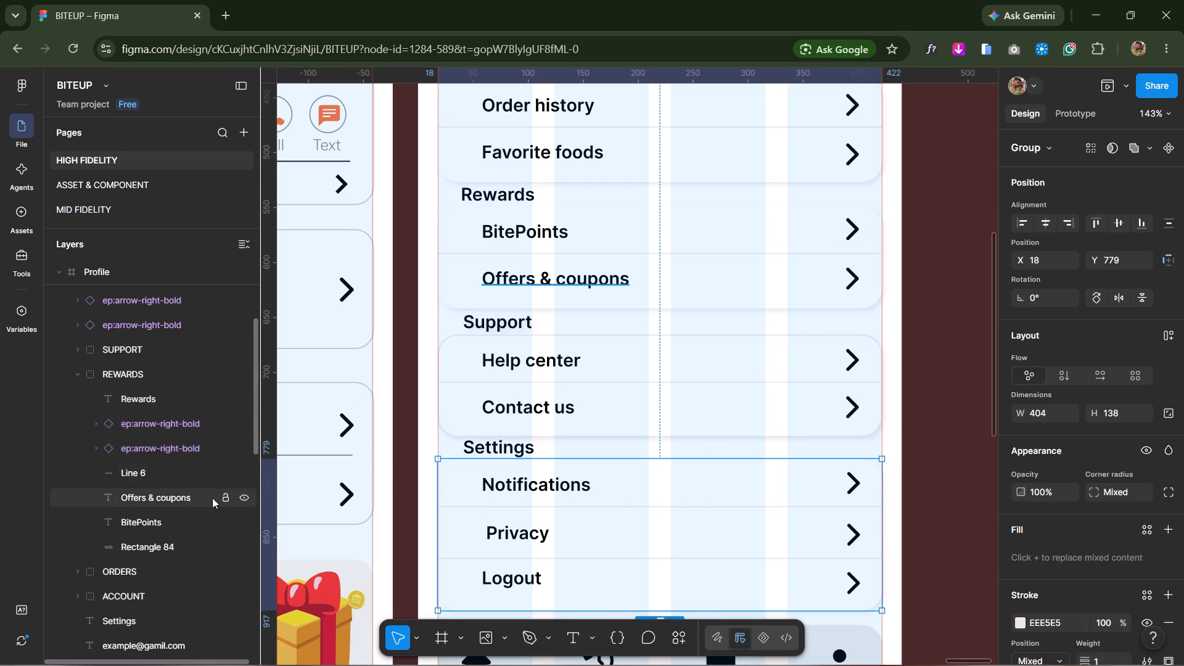
pyautogui.scroll(3, 212, 496)
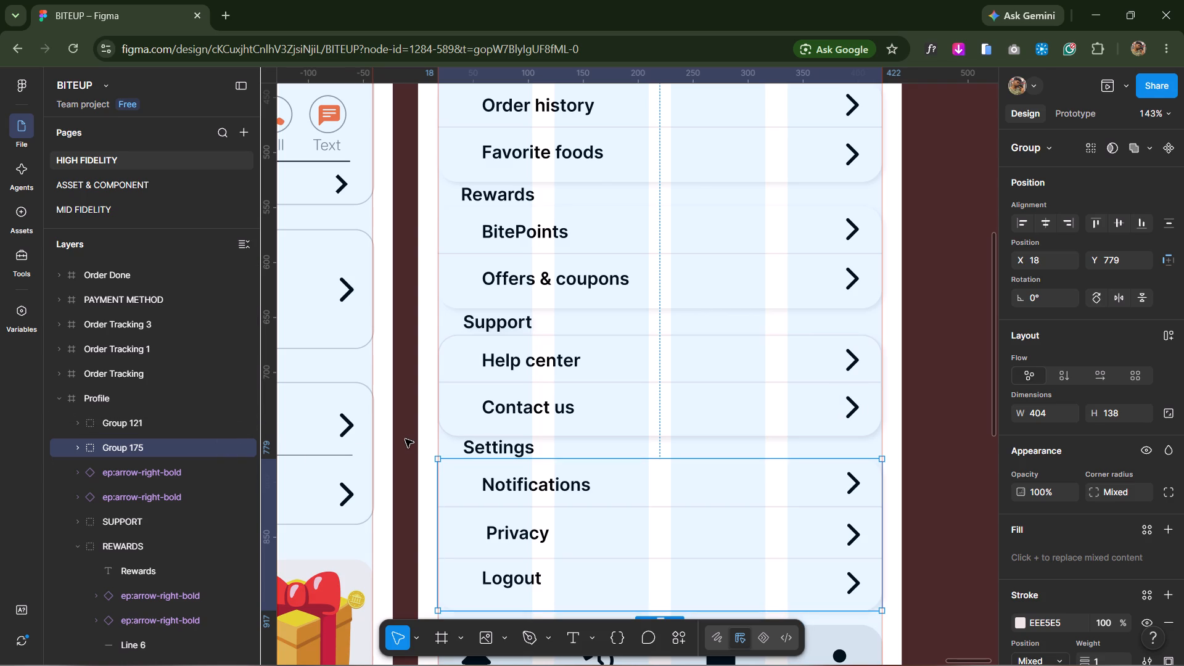
pyautogui.scroll(-8, 405, 439)
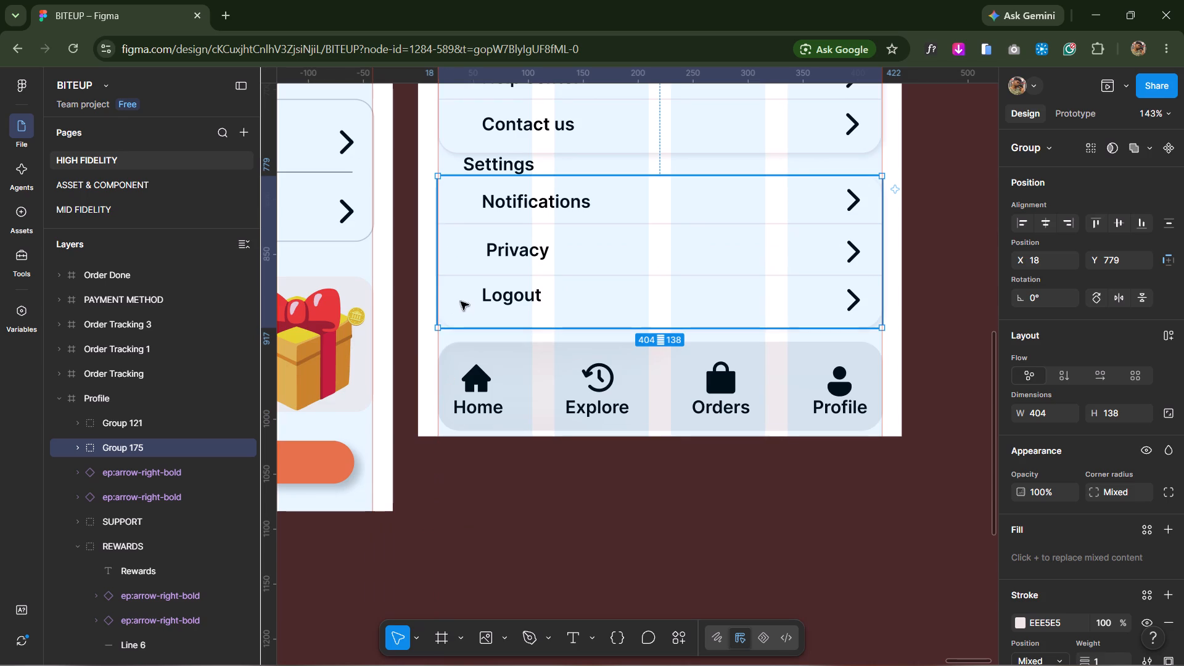
pyautogui.click(80, 445)
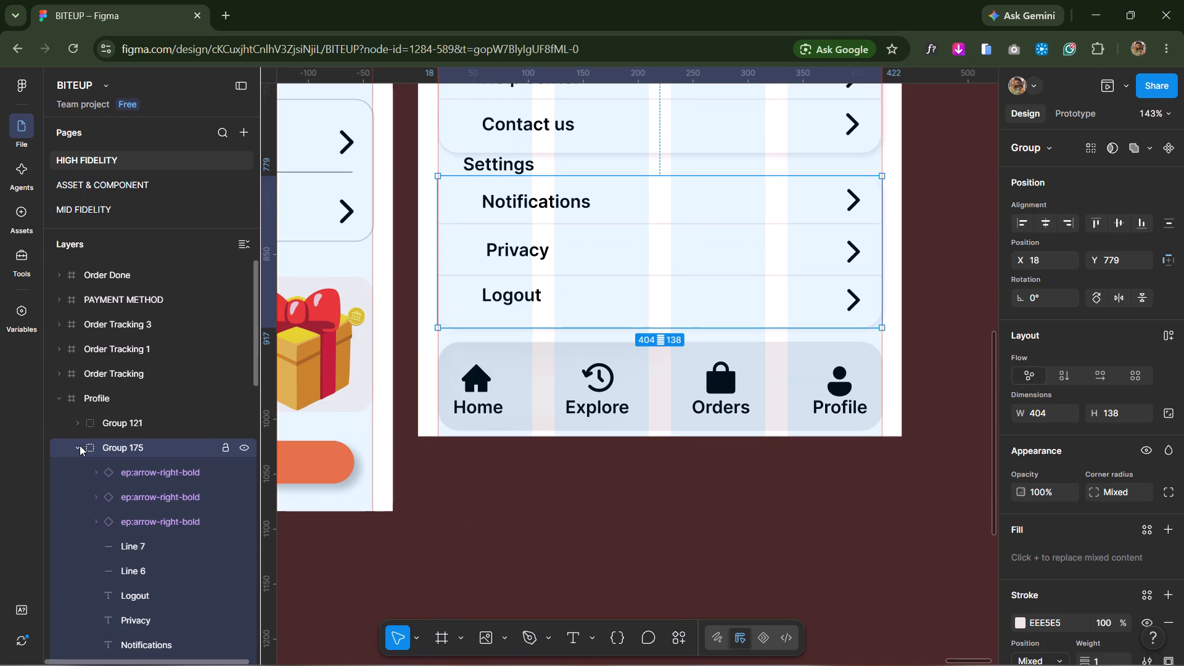
pyautogui.click(80, 445)
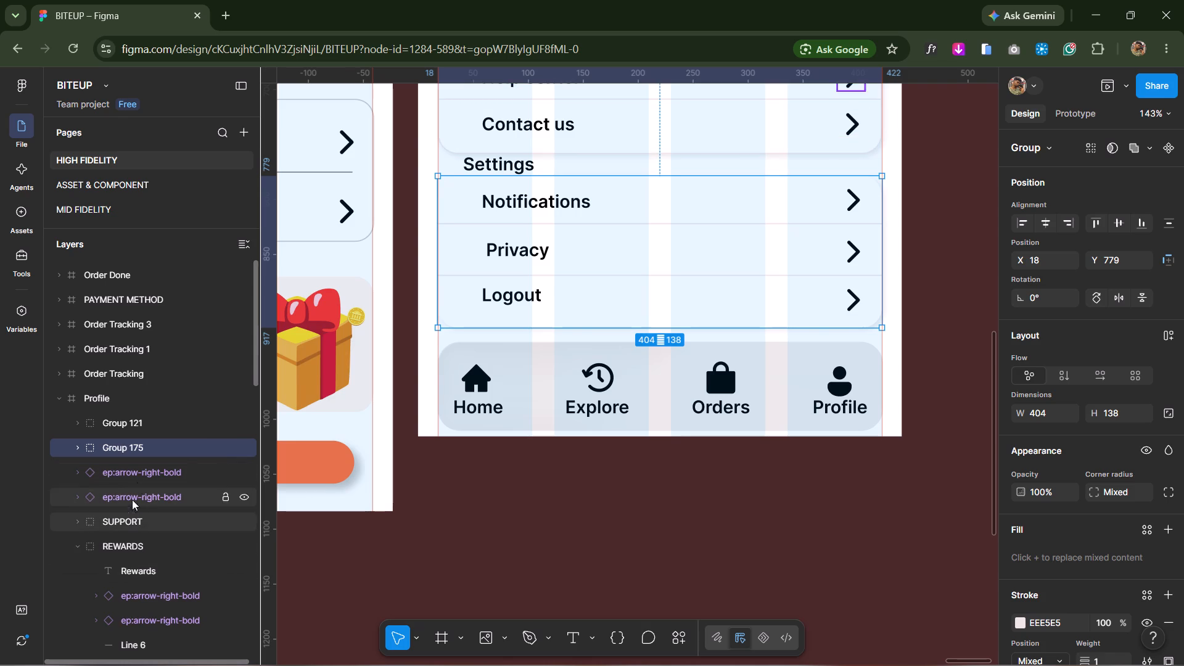
pyautogui.scroll(-3, 149, 468)
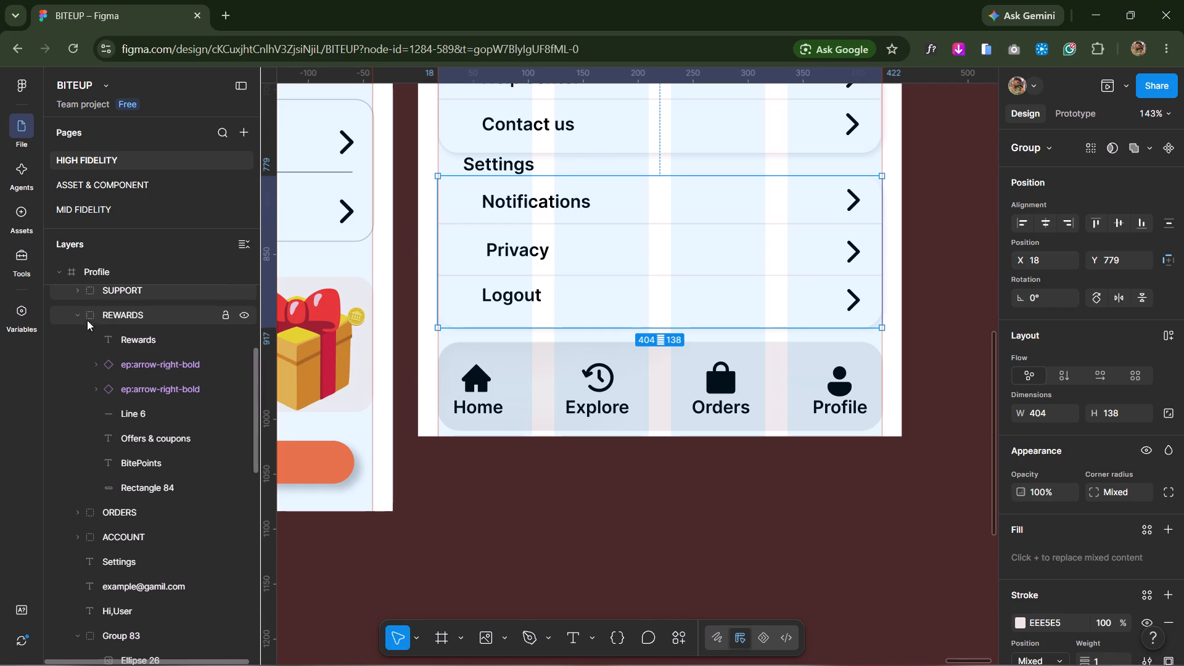
pyautogui.scroll(1, 99, 347)
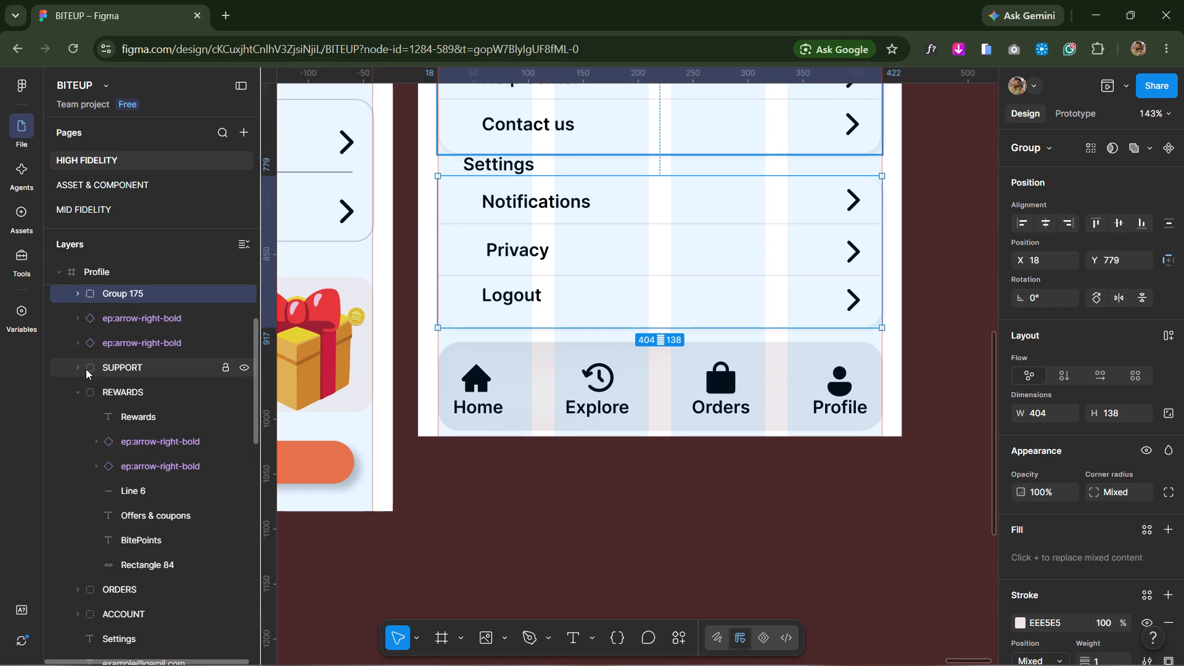
pyautogui.scroll(1, 86, 368)
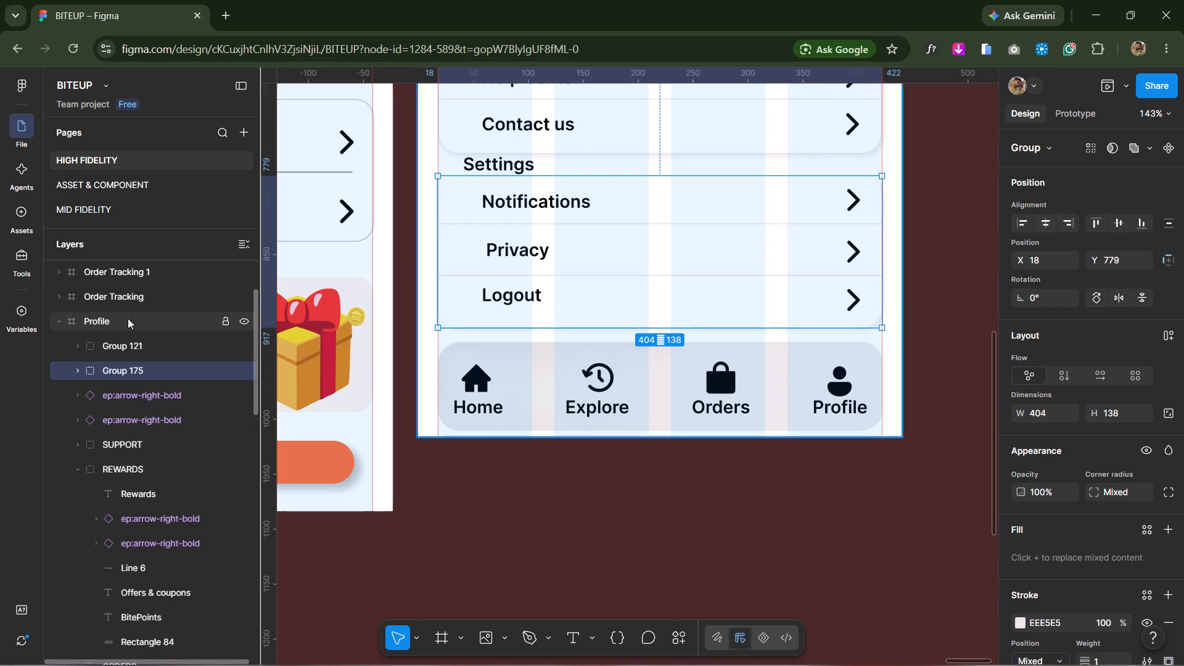
pyautogui.click(560, 213)
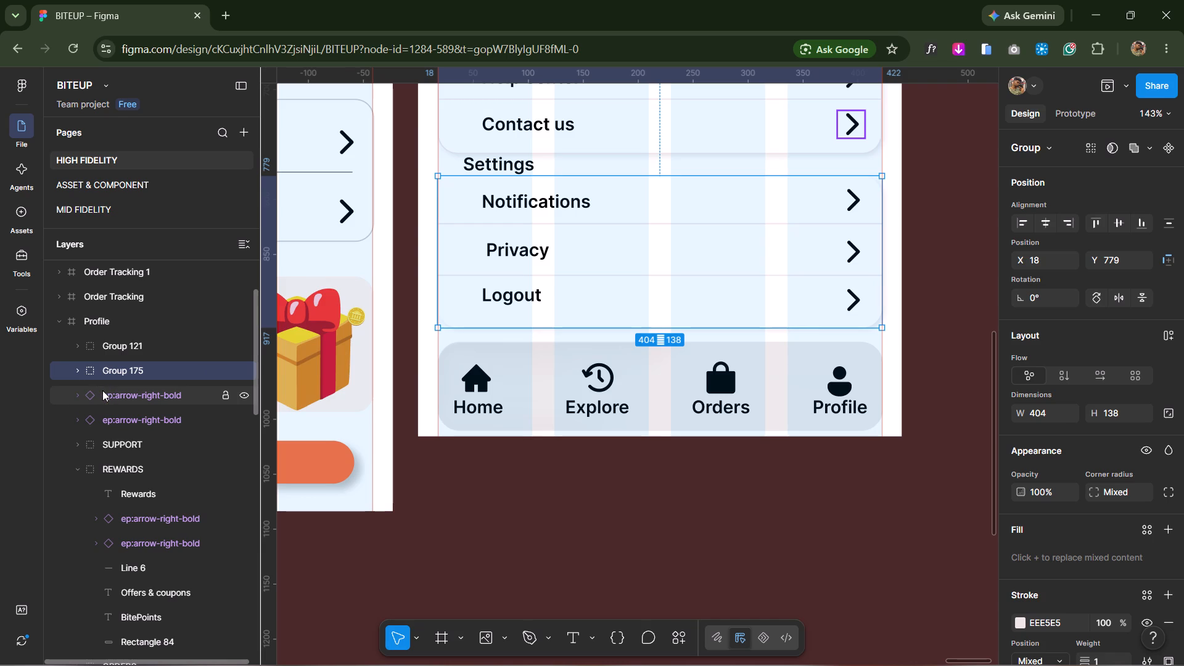
pyautogui.click(75, 371)
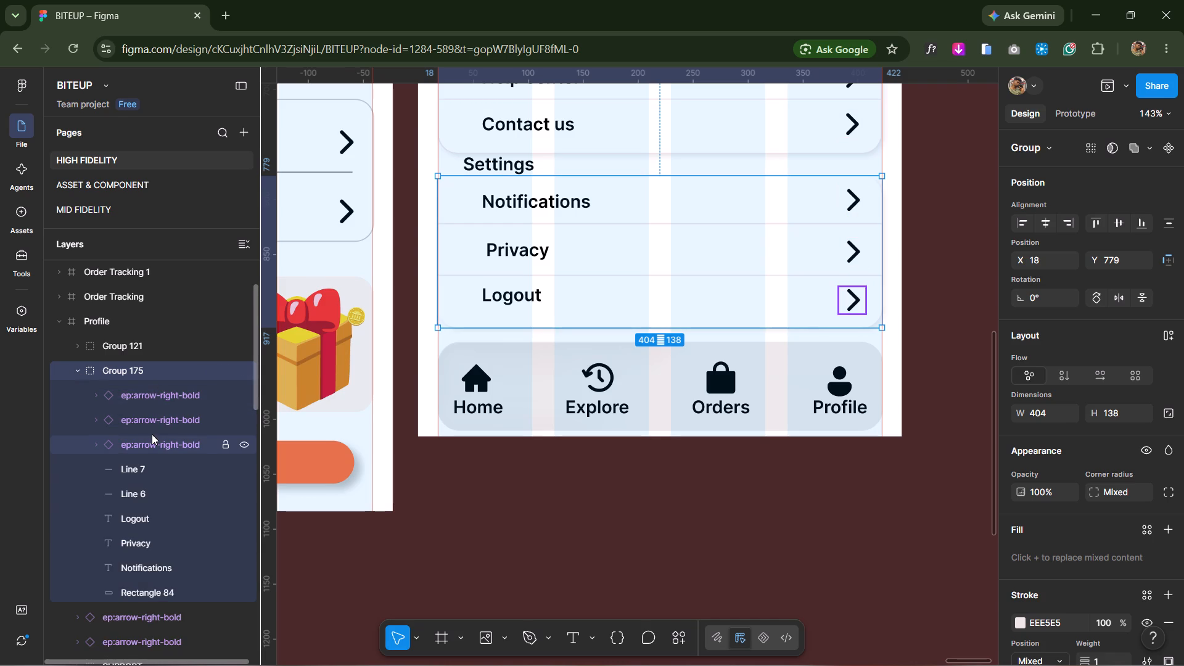
pyautogui.scroll(-1, 152, 525)
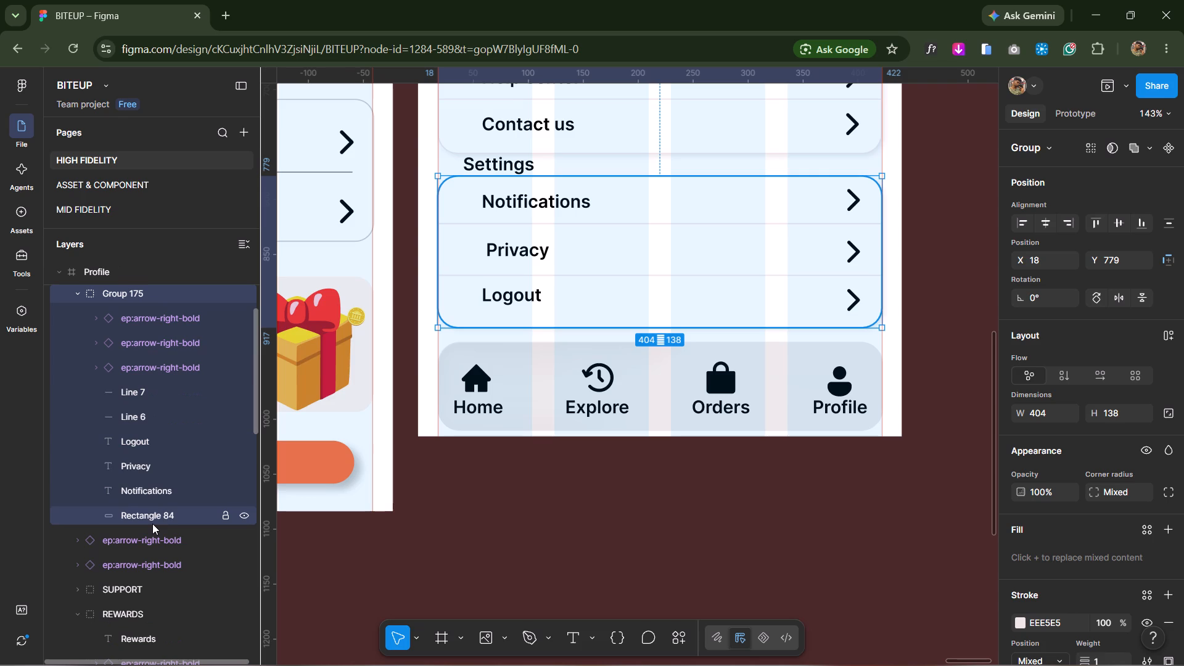
pyautogui.scroll(-1, 152, 523)
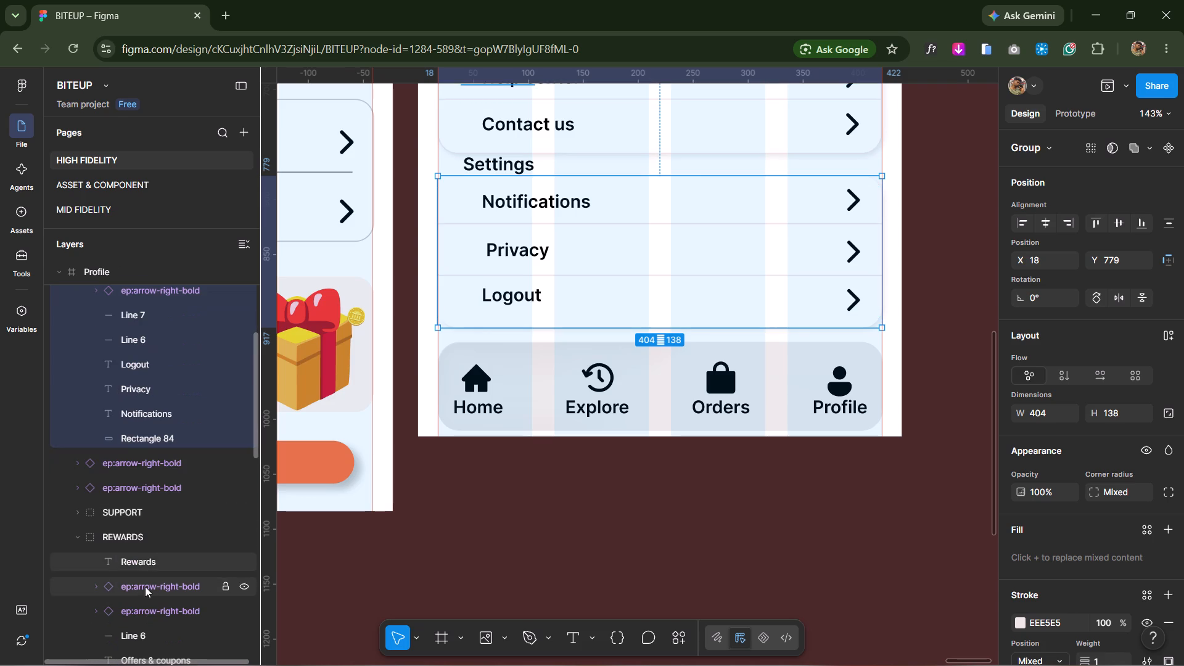
pyautogui.scroll(-1, 139, 557)
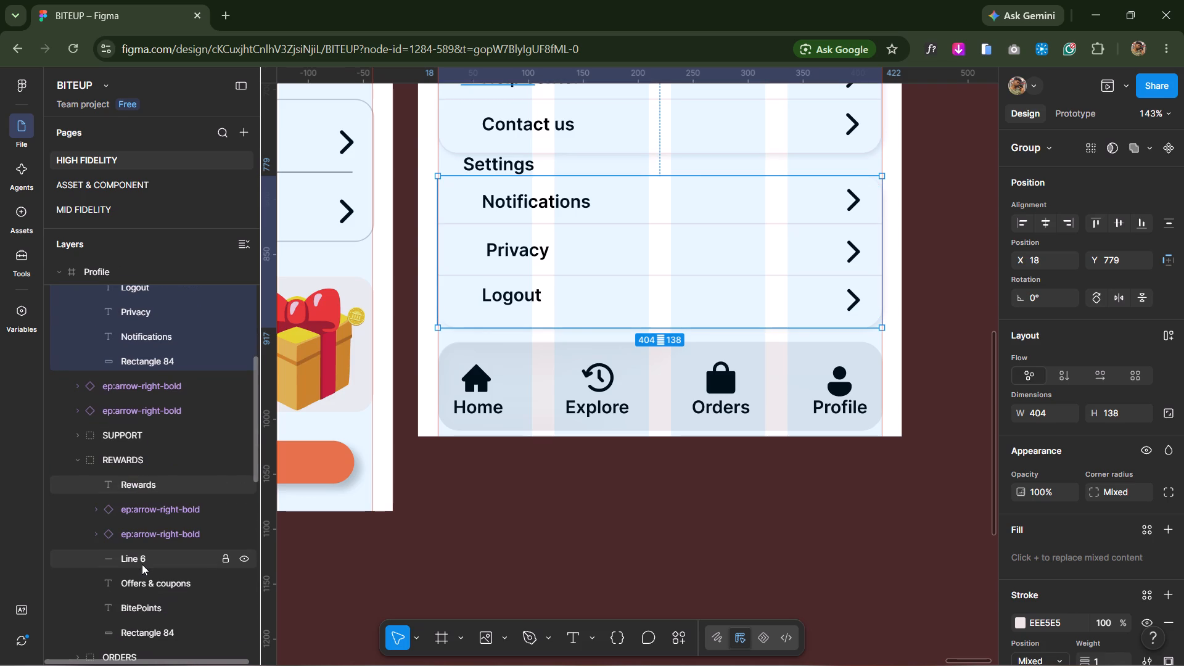
pyautogui.scroll(-1, 142, 564)
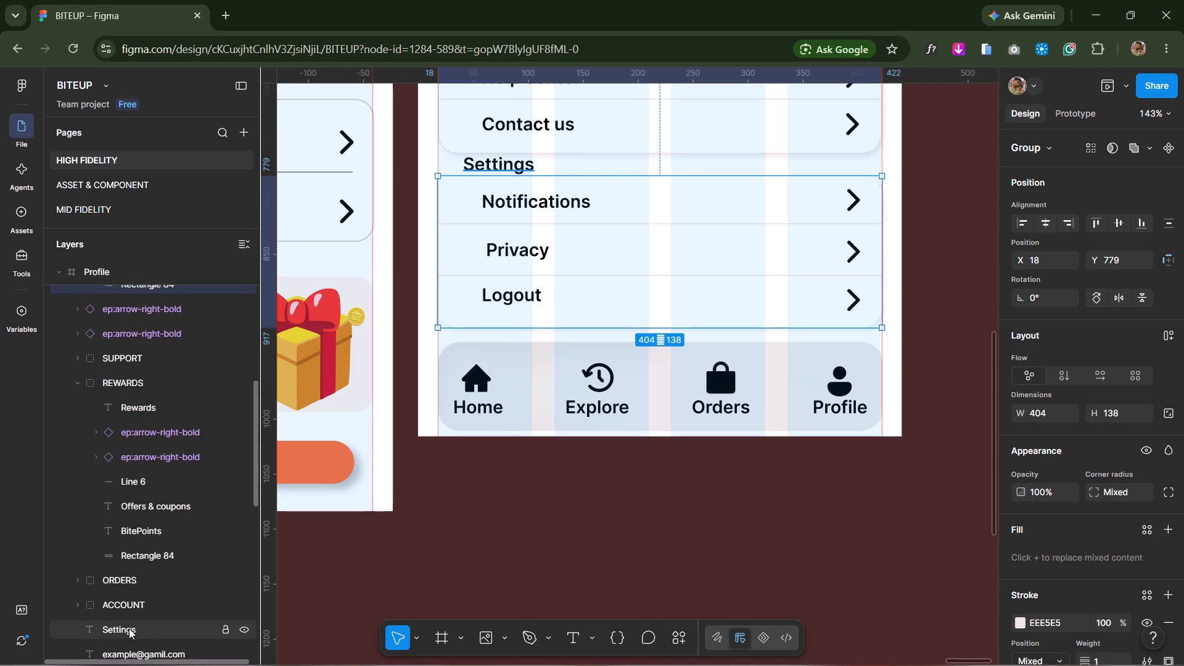
pyautogui.click(78, 383)
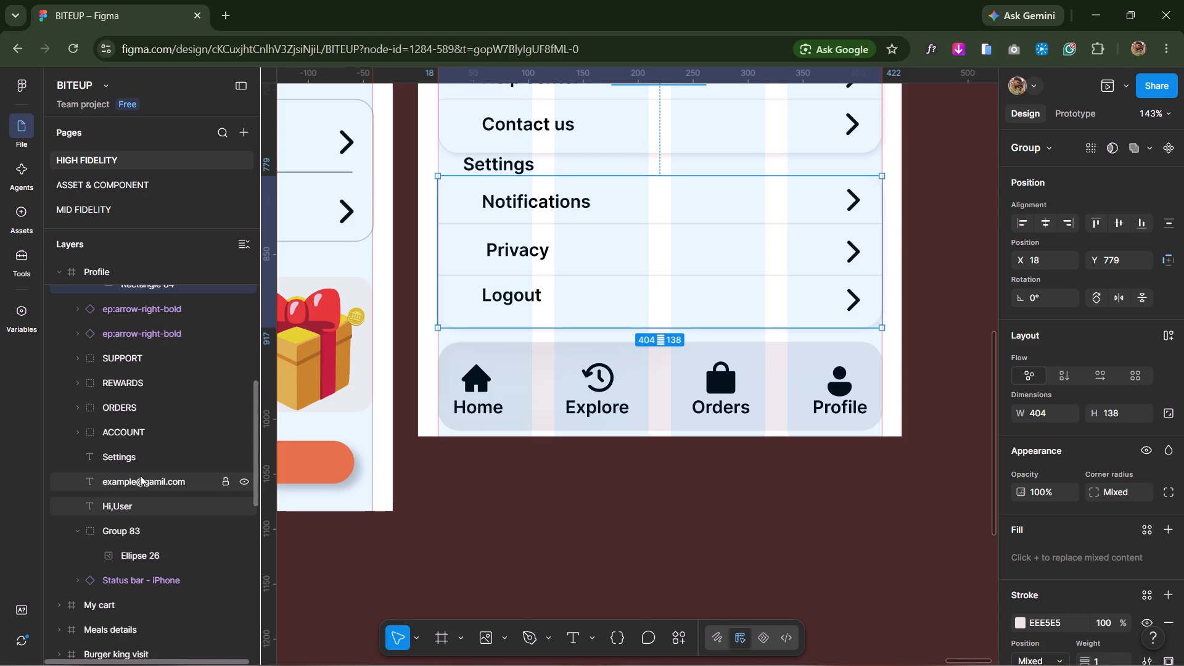
pyautogui.scroll(1, 140, 475)
pyautogui.moveTo(138, 530); pyautogui.dragTo(148, 348)
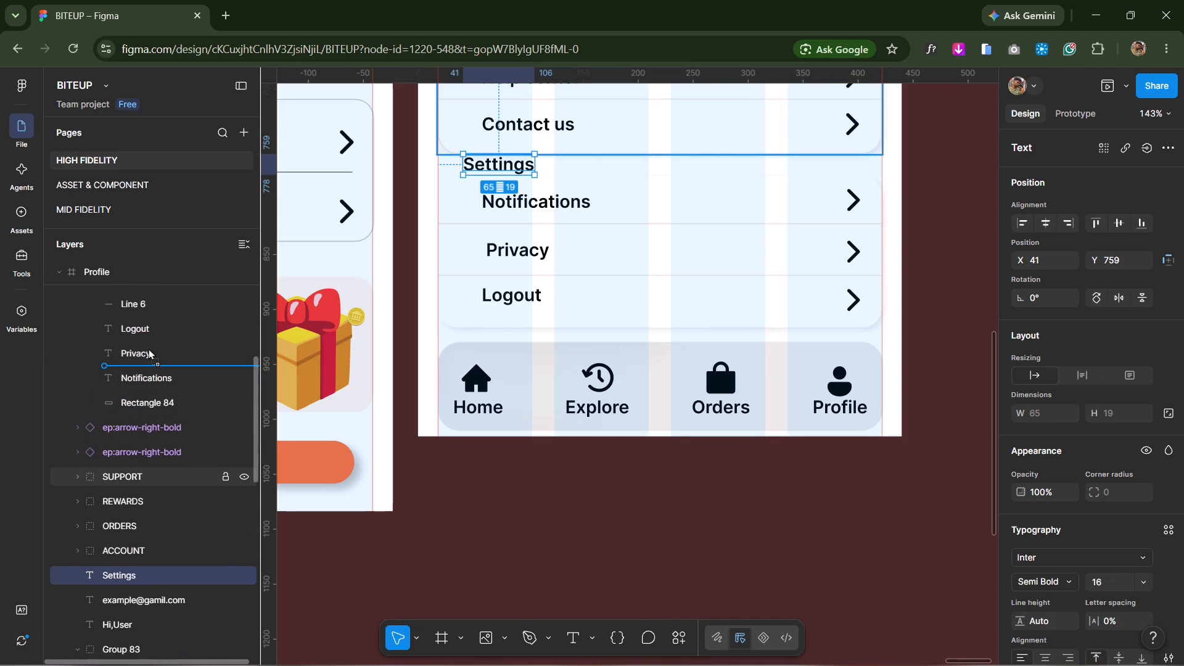
pyautogui.moveTo(148, 348); pyautogui.dragTo(152, 387)
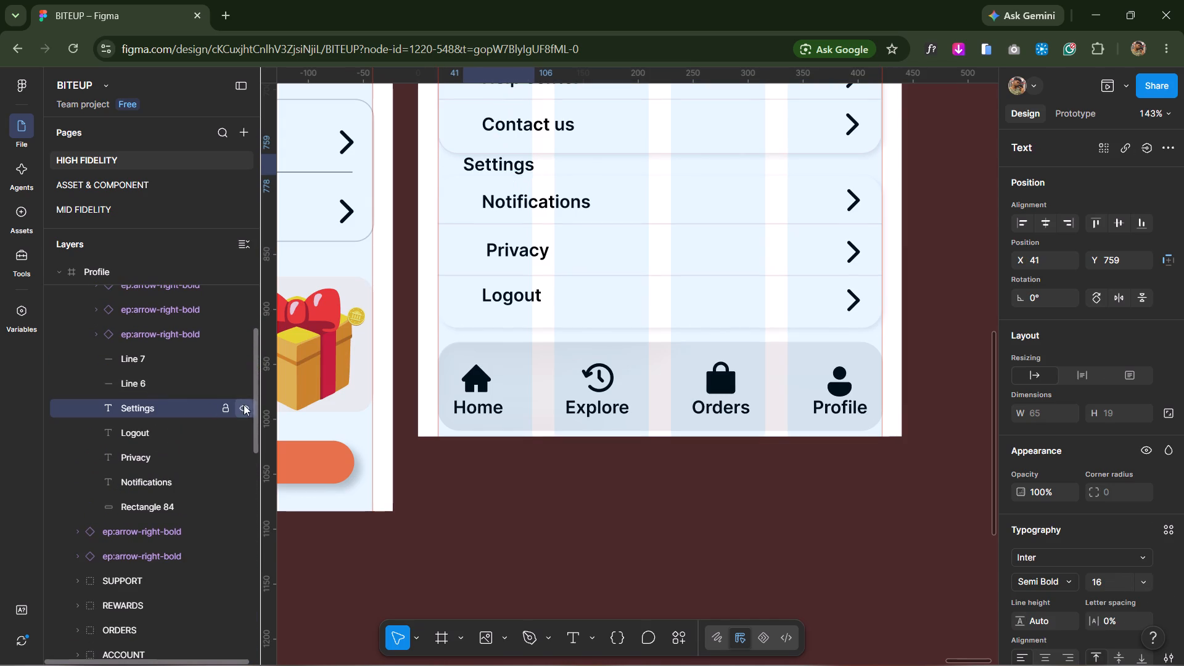
# Rename the group holding the Settings heading and card as SETTING.
pyautogui.scroll(2, 198, 424)
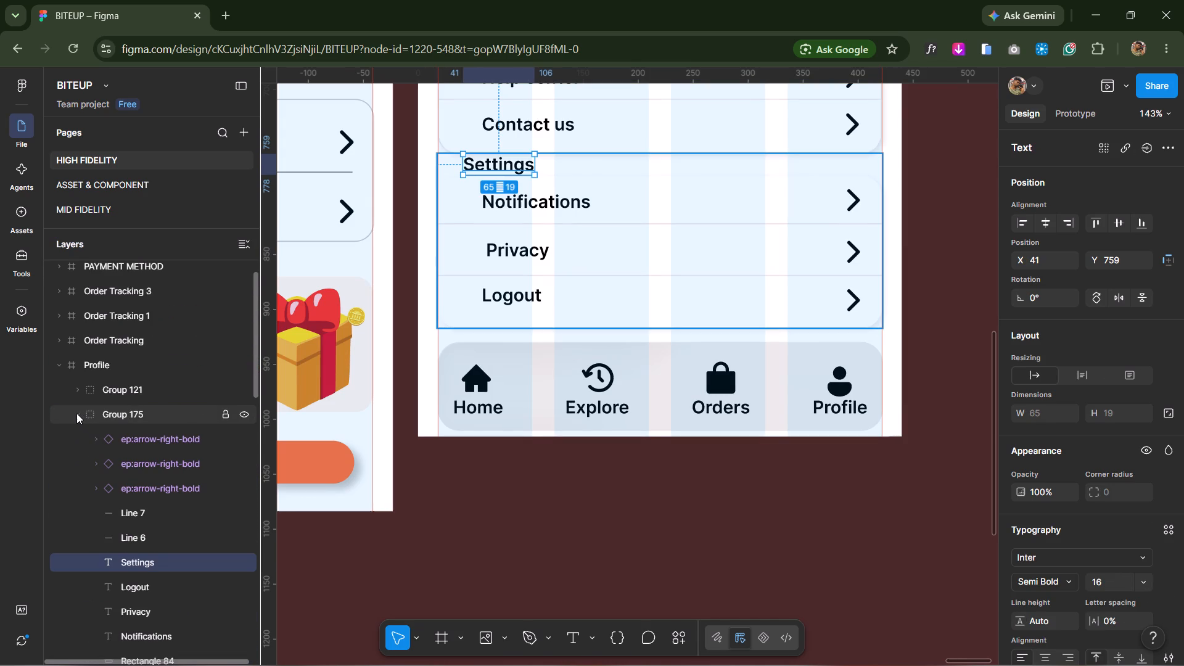
pyautogui.click(76, 413)
pyautogui.doubleClick(118, 412)
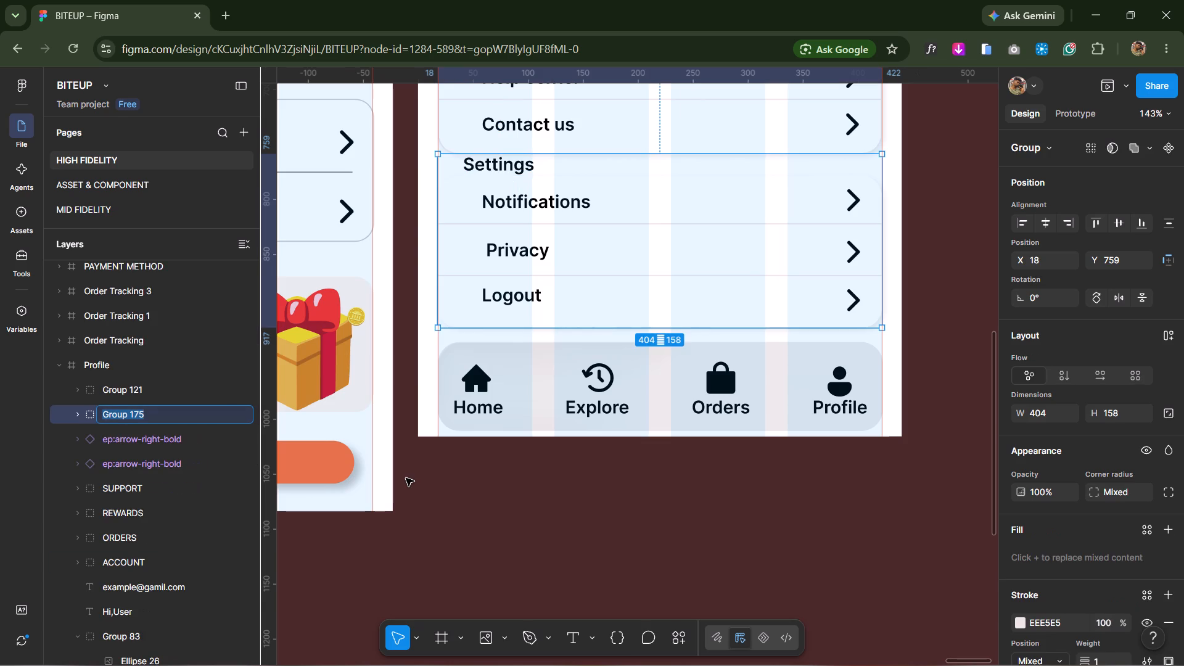
pyautogui.write('SETTING')
pyautogui.press('Return')
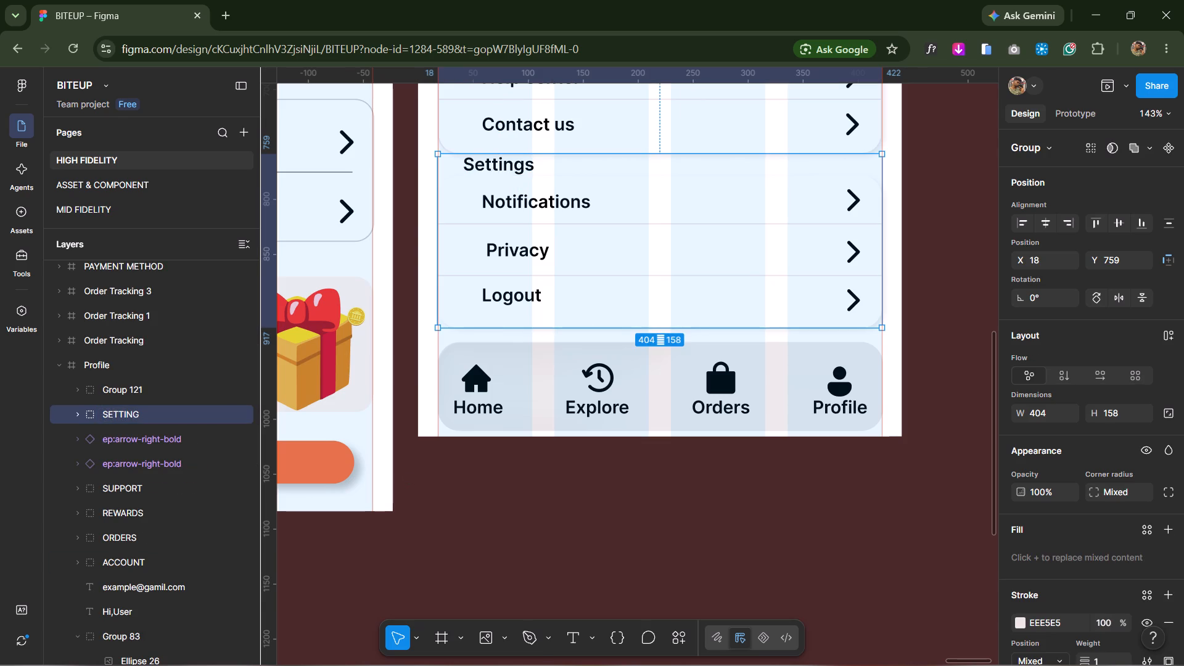
# Move the two loose ep:arrow-right-bold layers into the SUPPORT group above Line 6, collapse the group and clear the selection.
pyautogui.scroll(4, 484, 478)
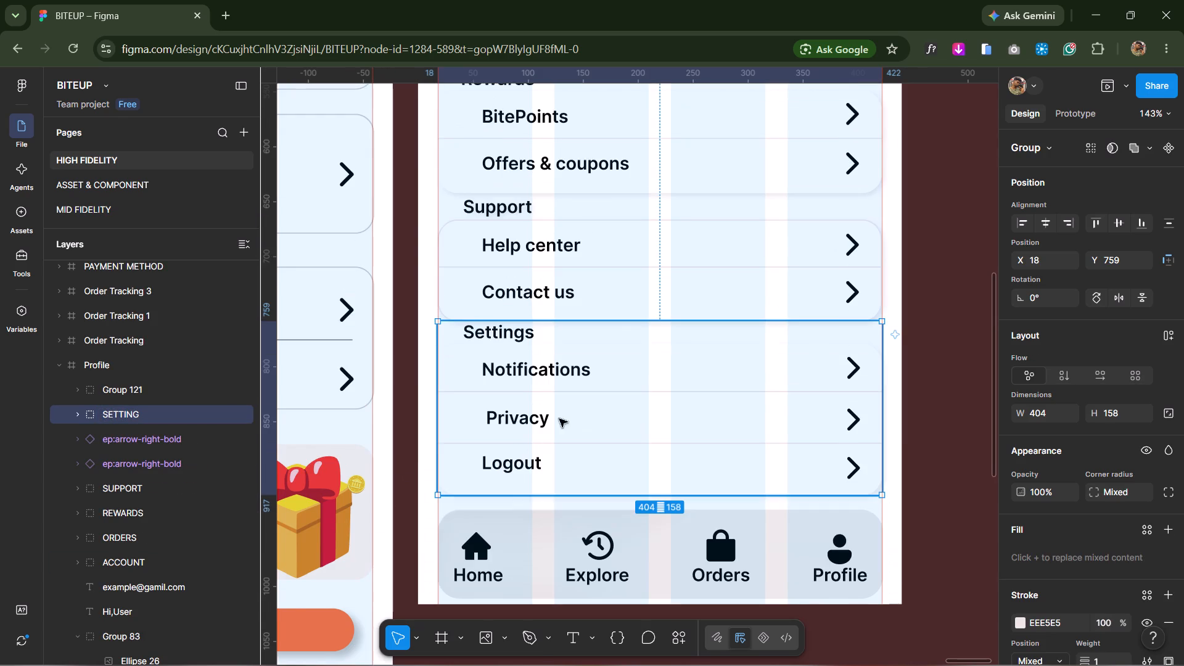
pyautogui.scroll(2, 562, 415)
pyautogui.click(660, 299)
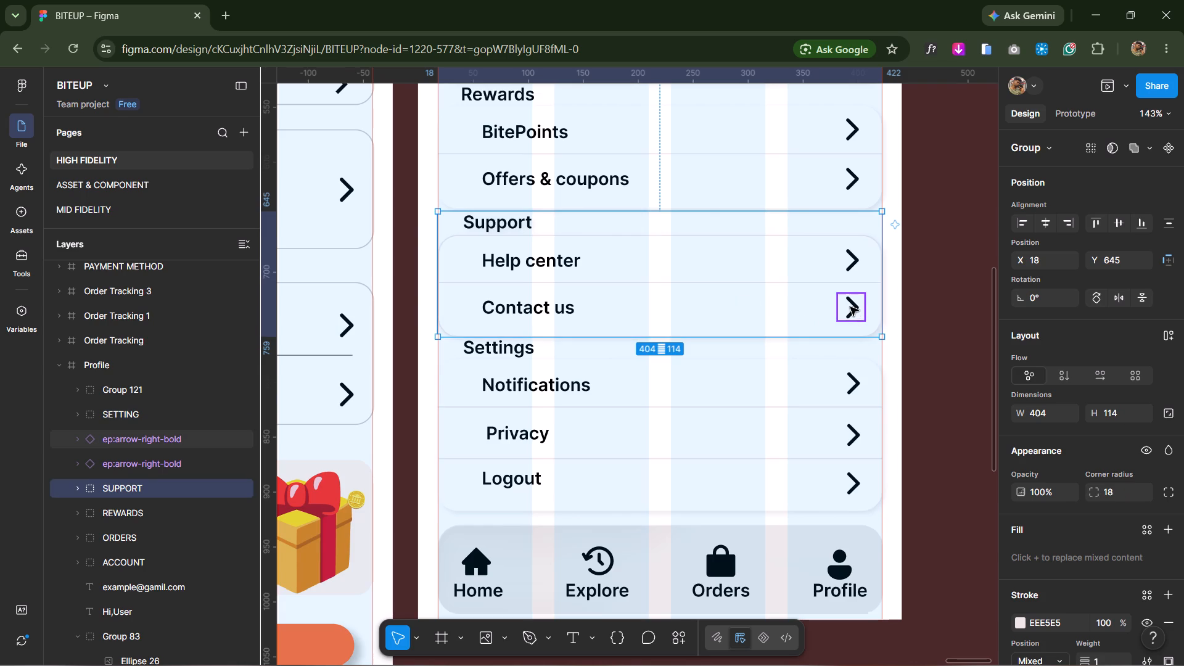
pyautogui.click(79, 483)
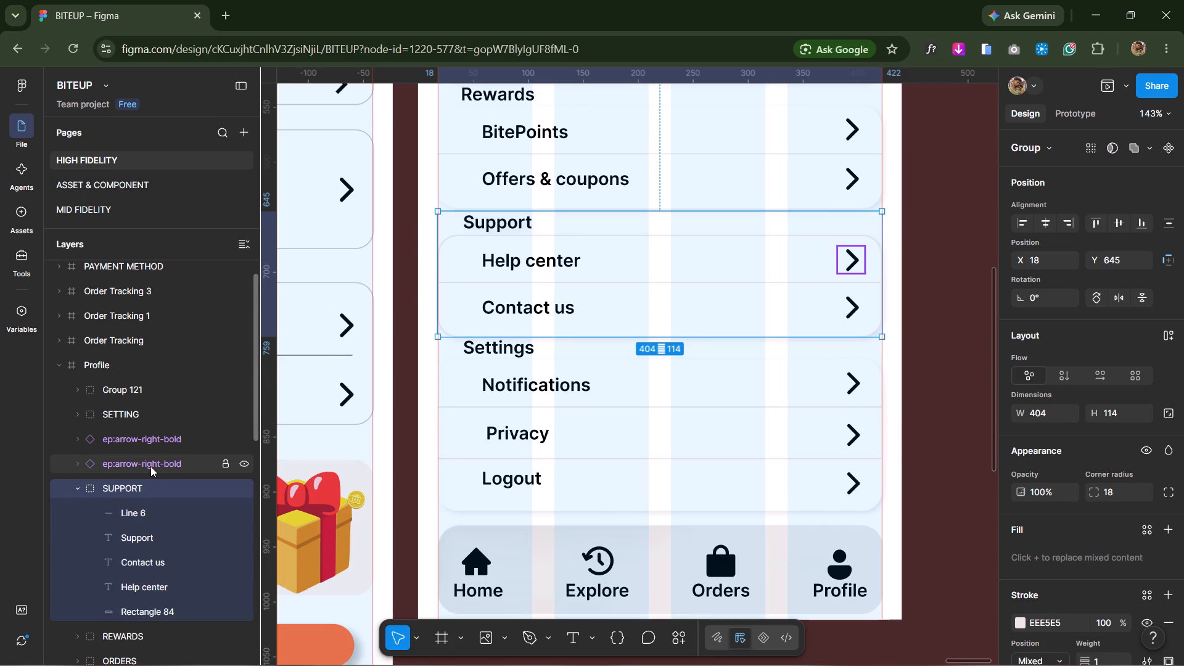
pyautogui.moveTo(150, 466); pyautogui.dragTo(151, 507)
pyautogui.moveTo(165, 440); pyautogui.dragTo(164, 487)
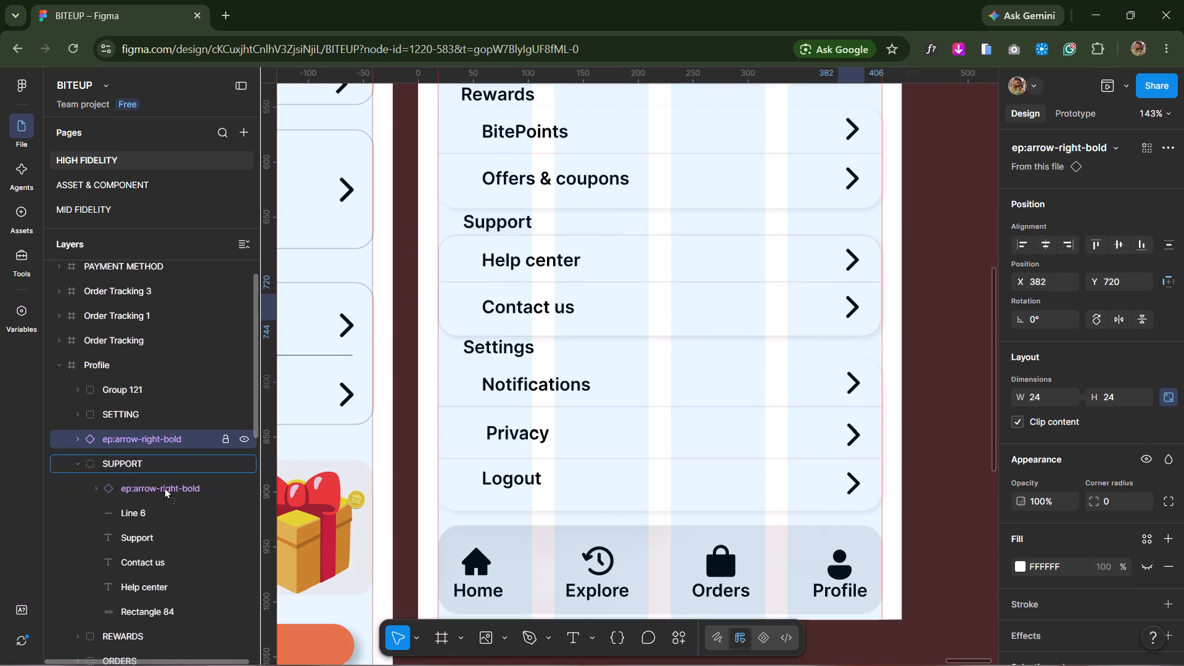
pyautogui.moveTo(164, 487); pyautogui.dragTo(157, 502)
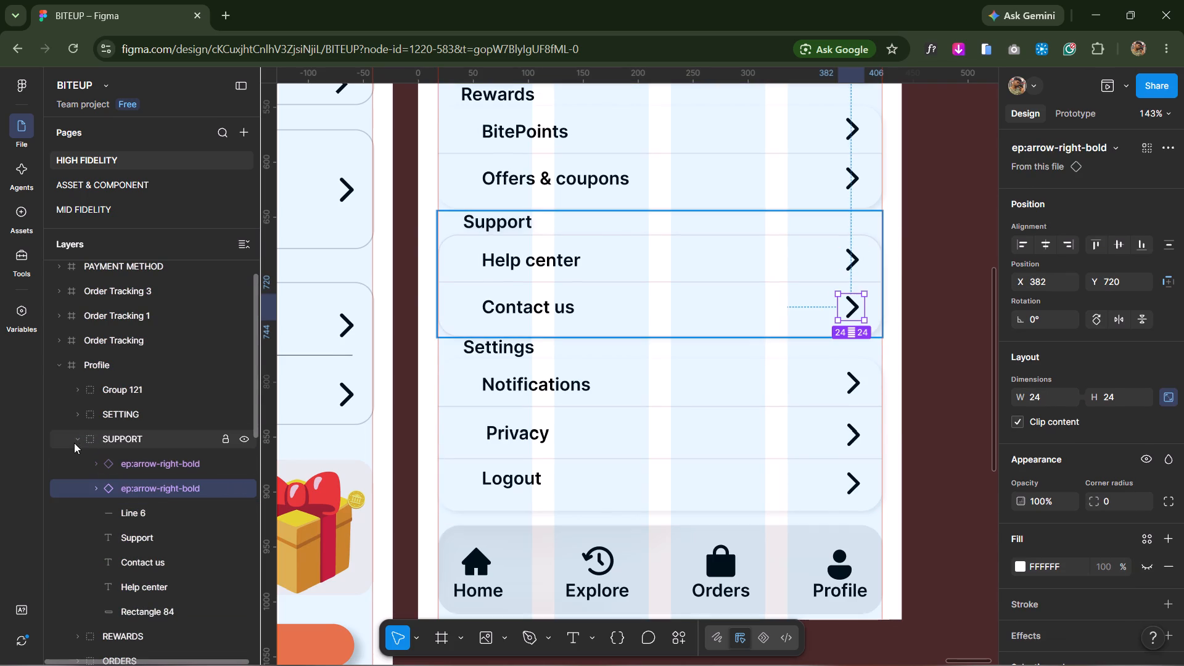
pyautogui.click(73, 442)
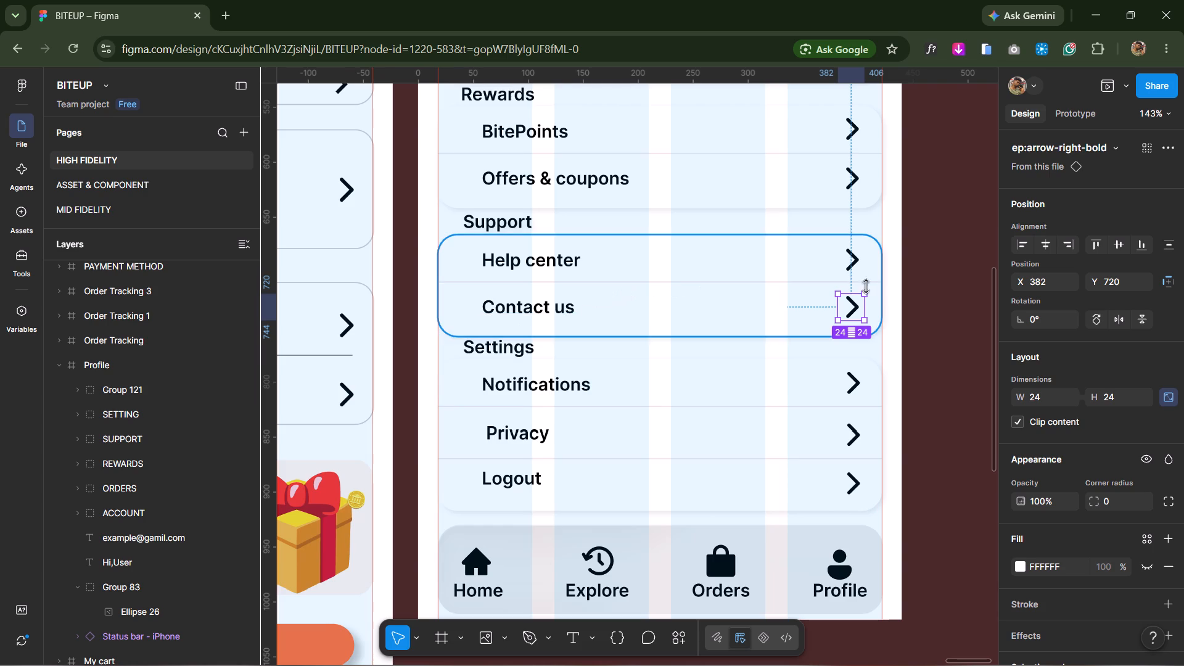
pyautogui.click(943, 267)
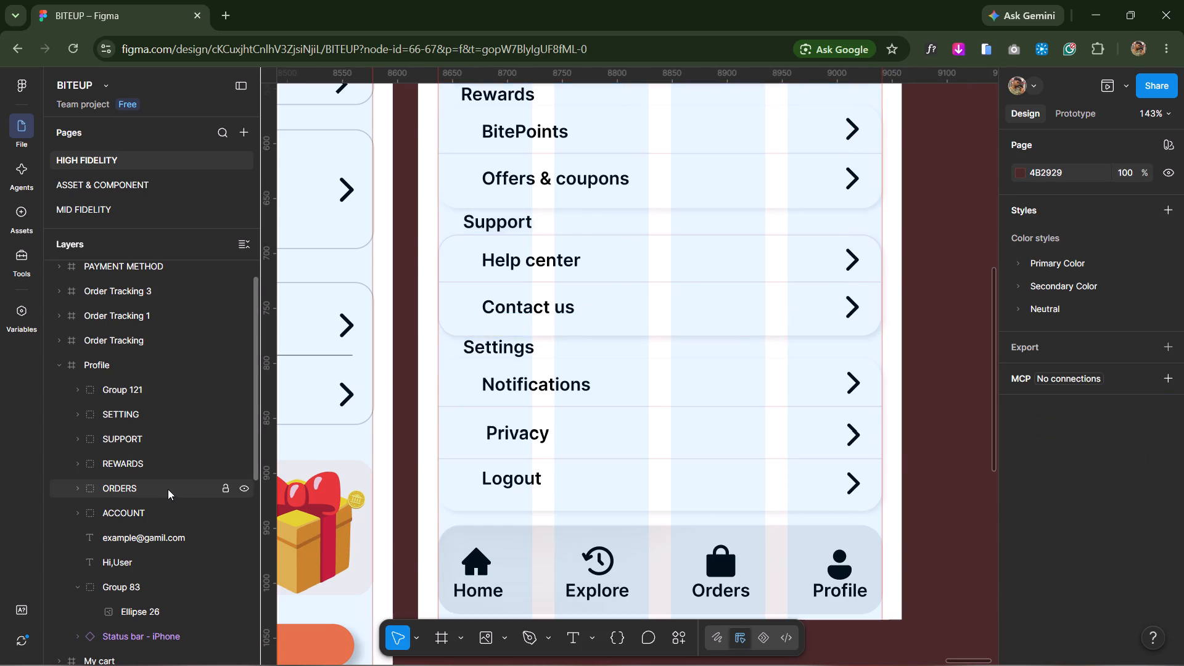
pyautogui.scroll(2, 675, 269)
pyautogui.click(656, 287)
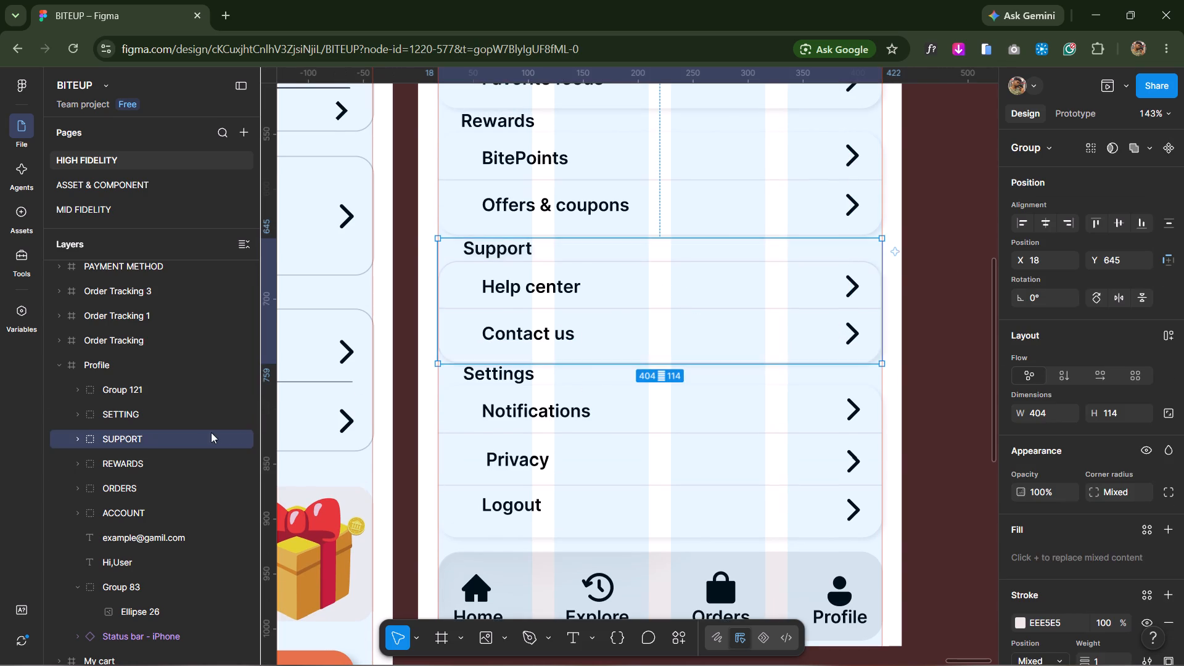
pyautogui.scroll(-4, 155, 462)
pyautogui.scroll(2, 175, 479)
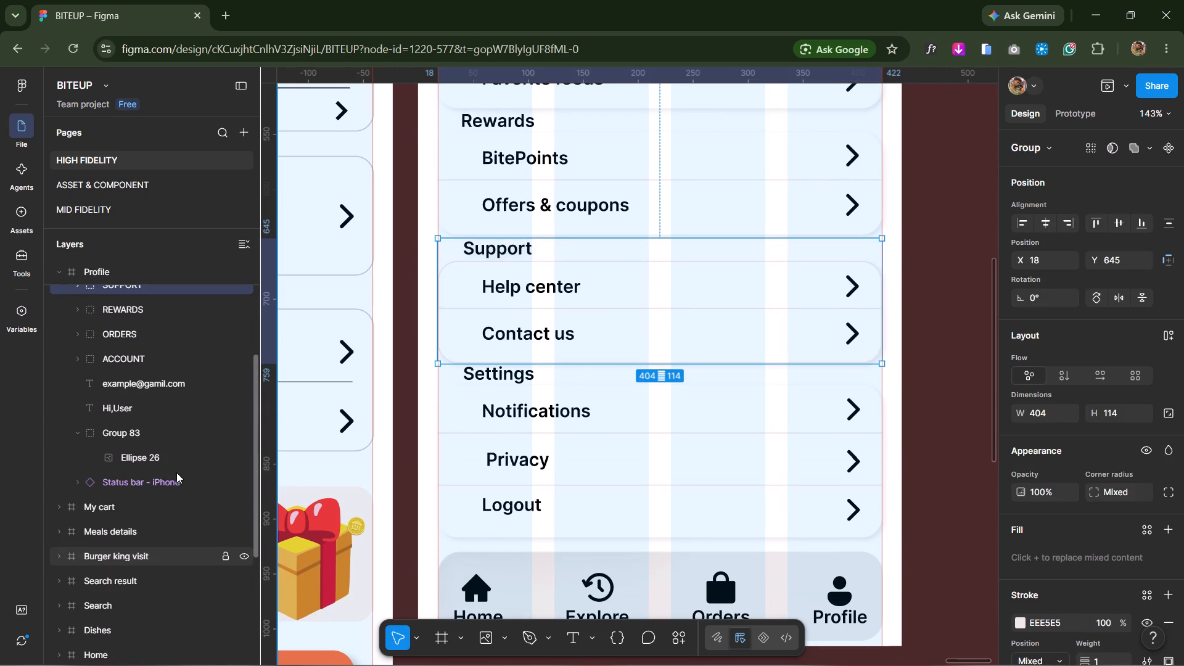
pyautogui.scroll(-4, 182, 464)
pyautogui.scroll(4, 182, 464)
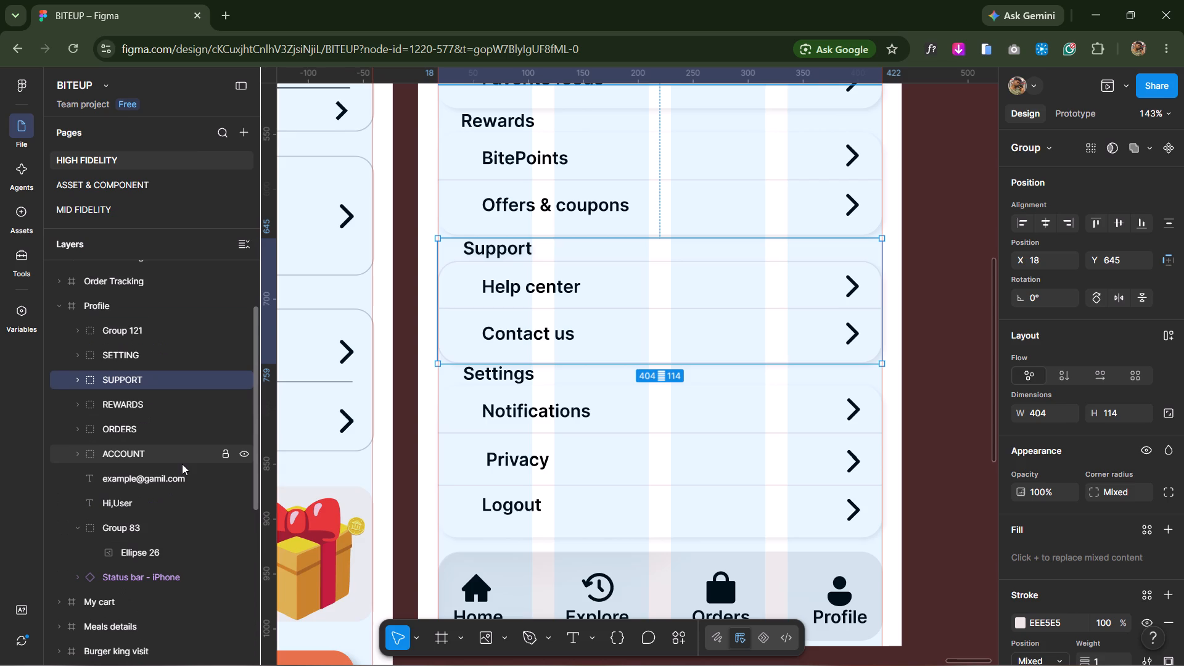
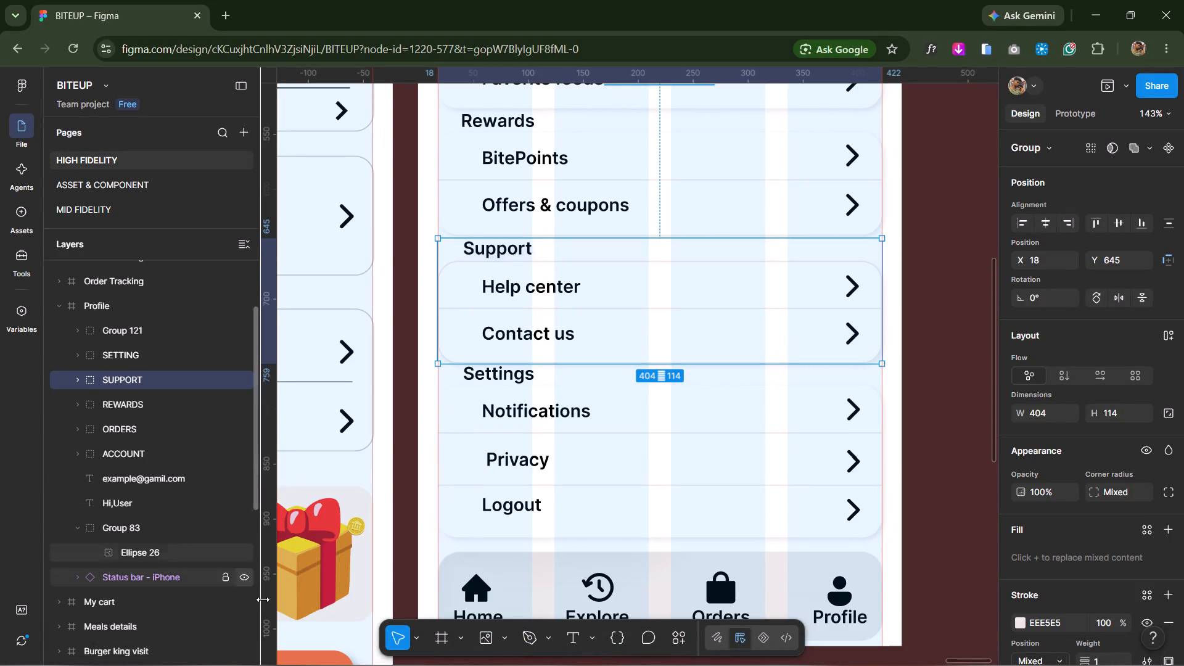
# Collapse the Profile frame in the layer list.
pyautogui.scroll(5, 154, 377)
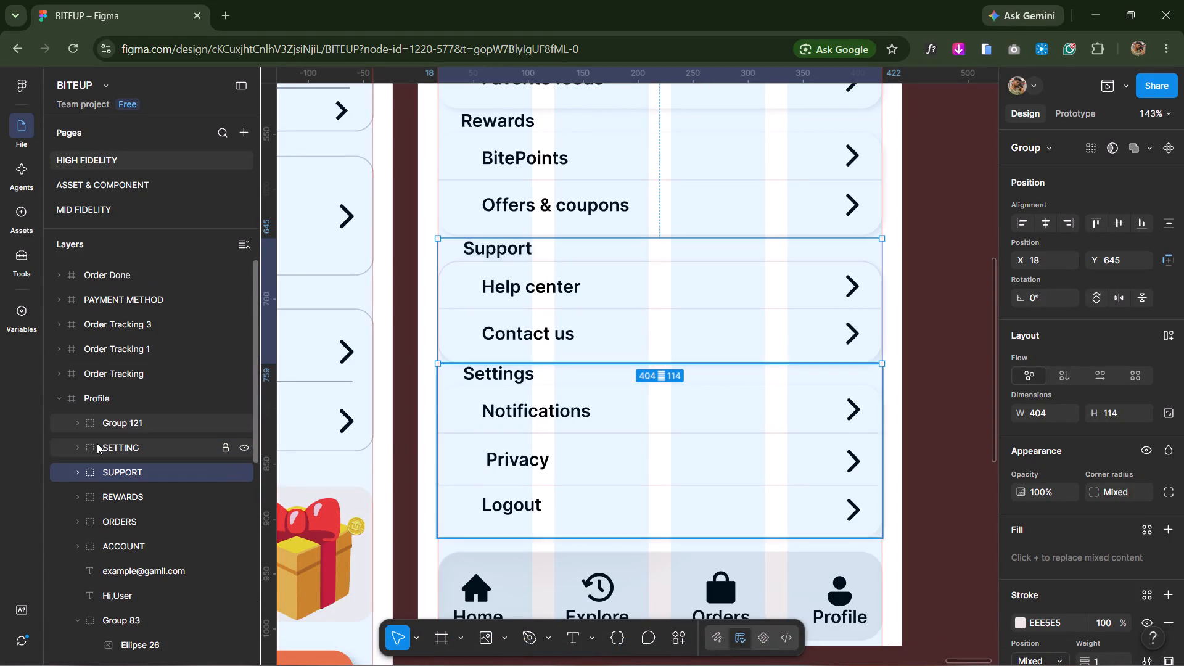
pyautogui.click(61, 398)
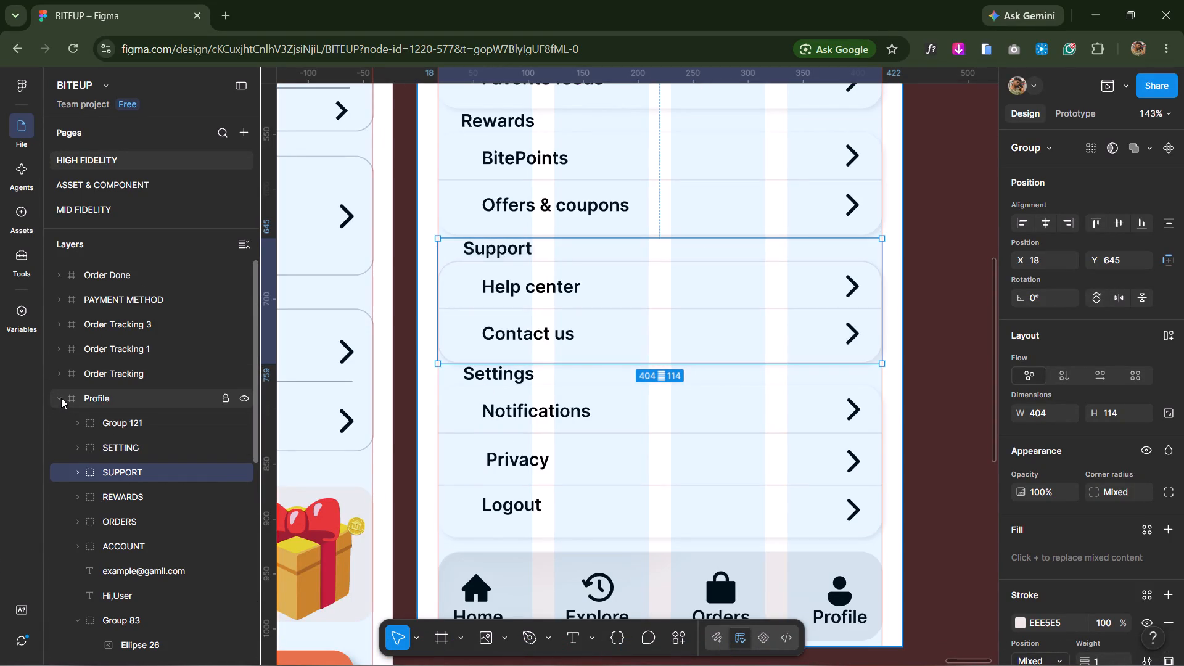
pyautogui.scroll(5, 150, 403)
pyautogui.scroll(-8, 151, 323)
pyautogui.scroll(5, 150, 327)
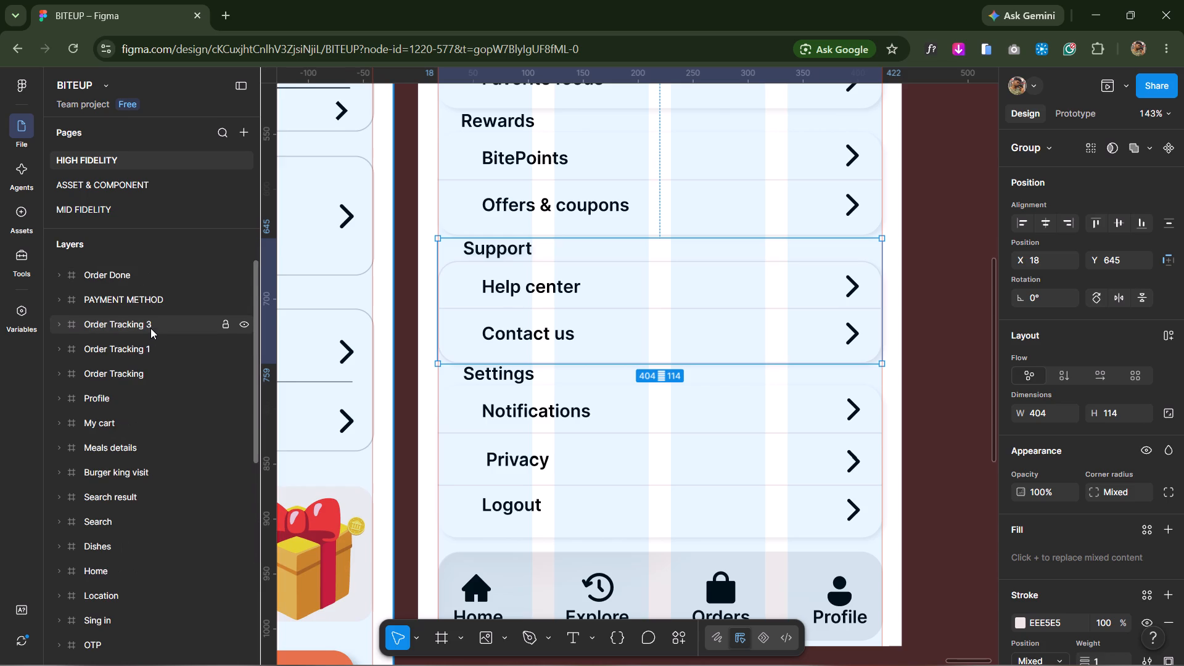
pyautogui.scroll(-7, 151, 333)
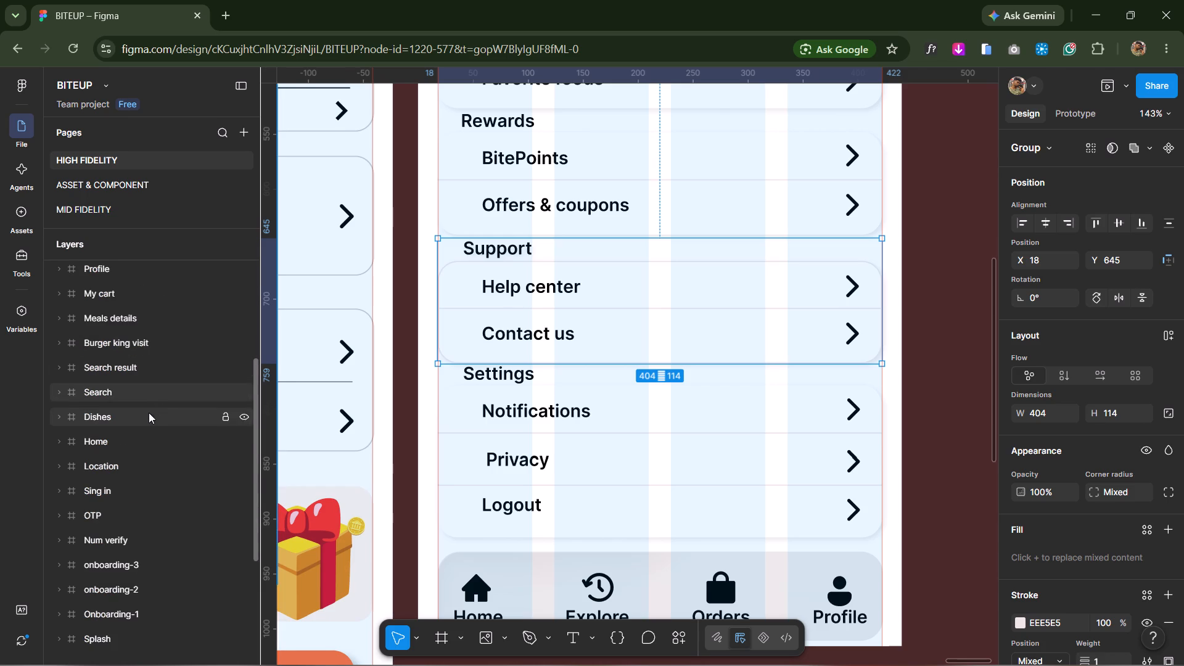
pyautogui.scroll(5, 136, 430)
# Close the browser window containing the BITEUP design file.
pyautogui.click(1164, 0)
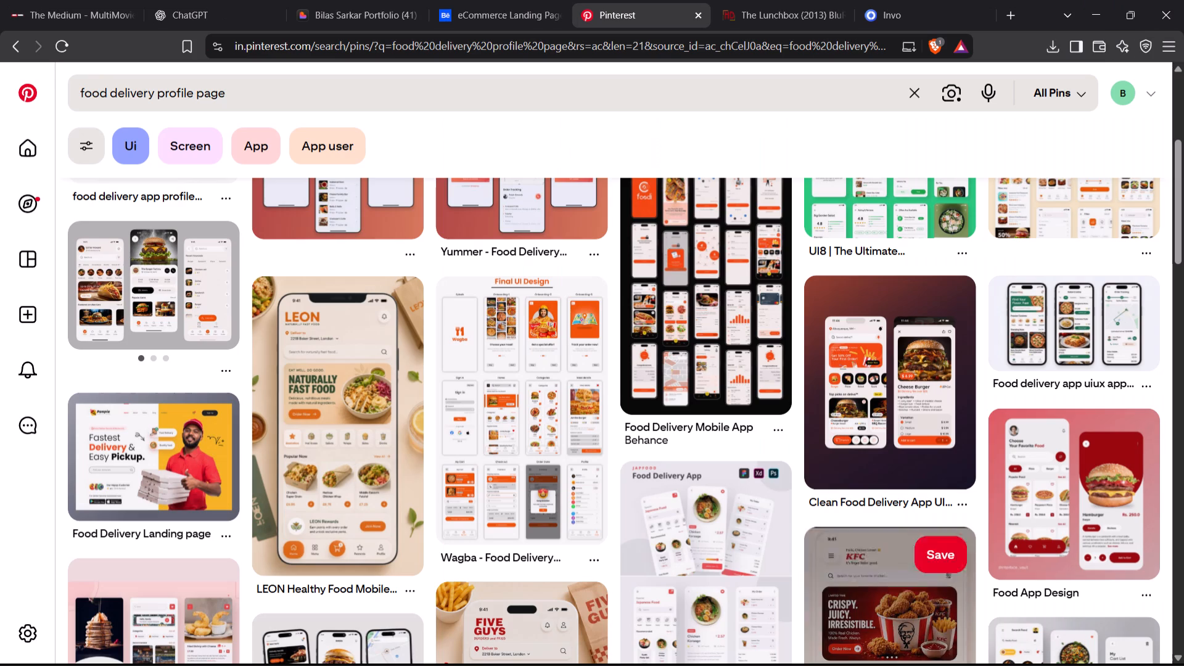